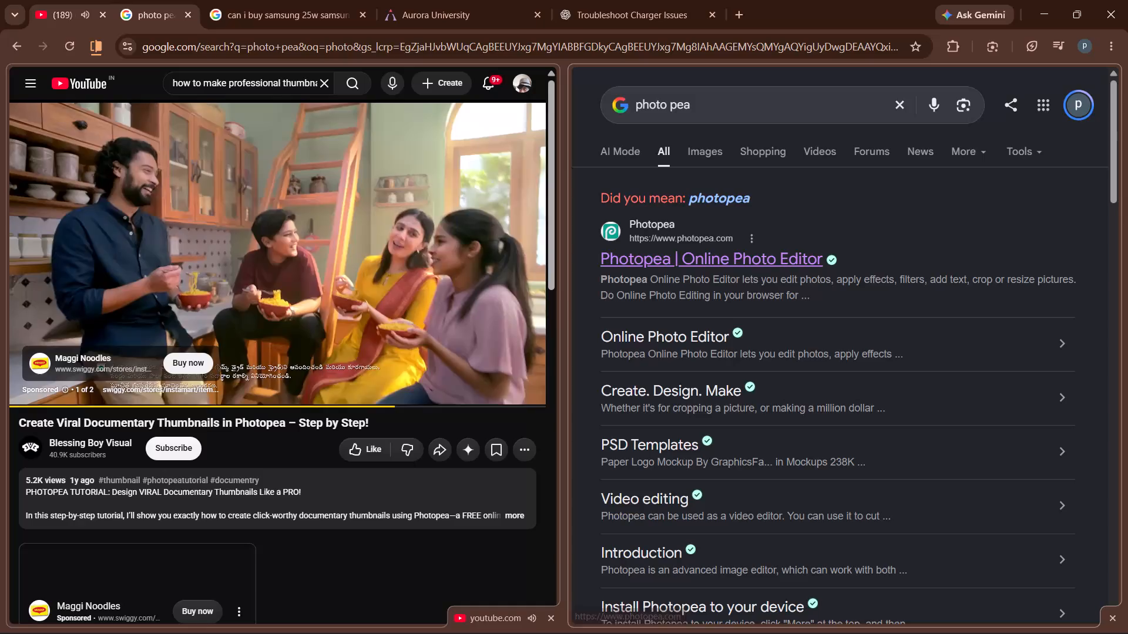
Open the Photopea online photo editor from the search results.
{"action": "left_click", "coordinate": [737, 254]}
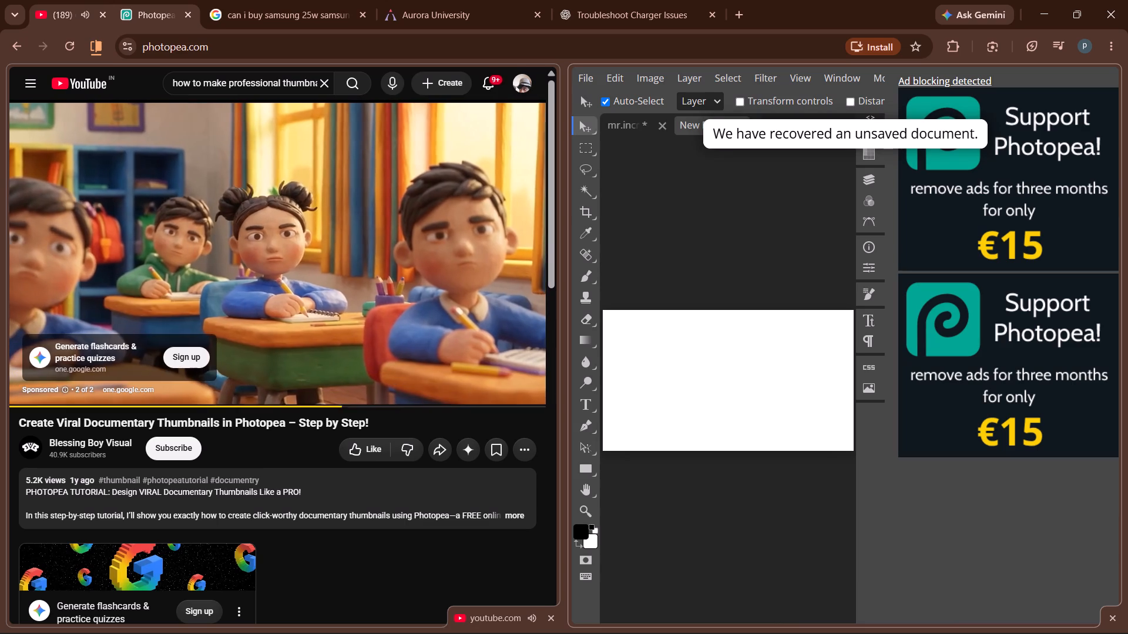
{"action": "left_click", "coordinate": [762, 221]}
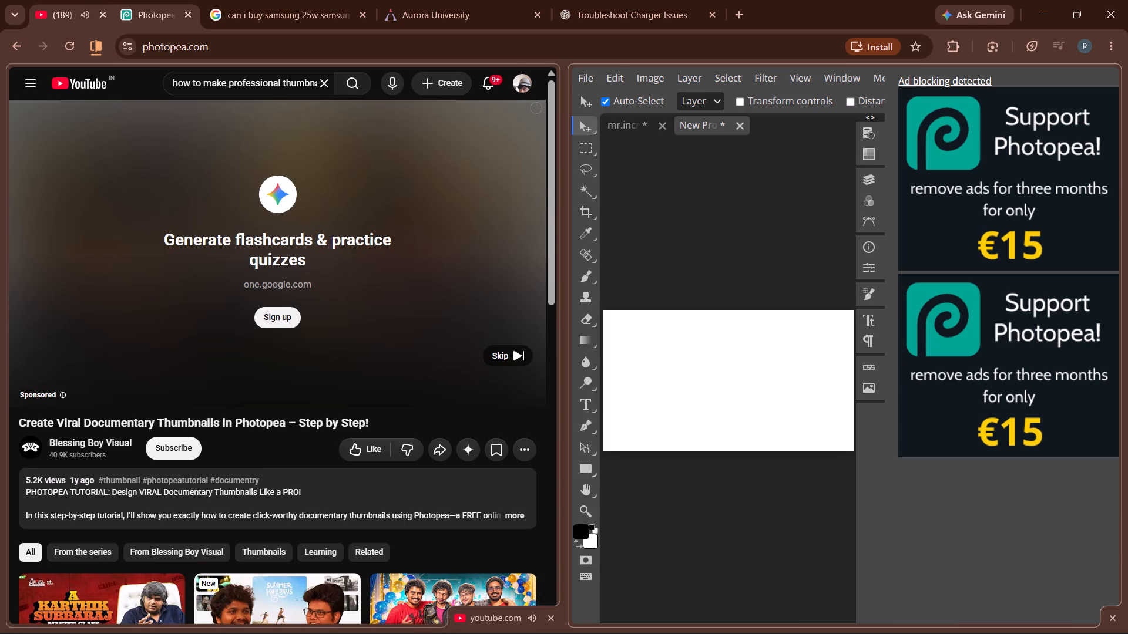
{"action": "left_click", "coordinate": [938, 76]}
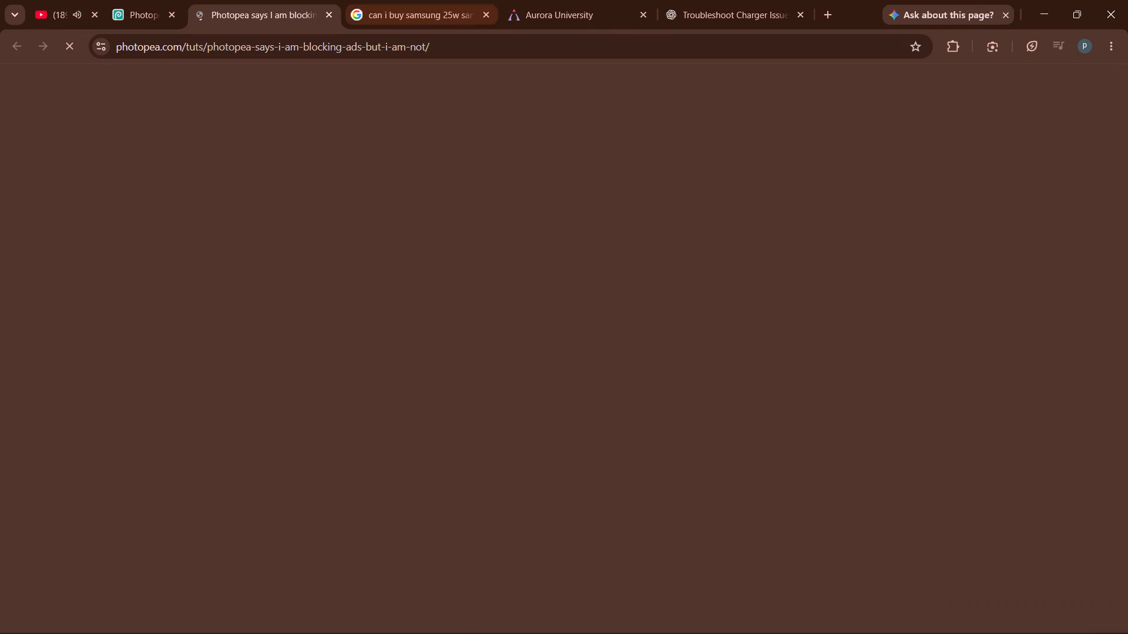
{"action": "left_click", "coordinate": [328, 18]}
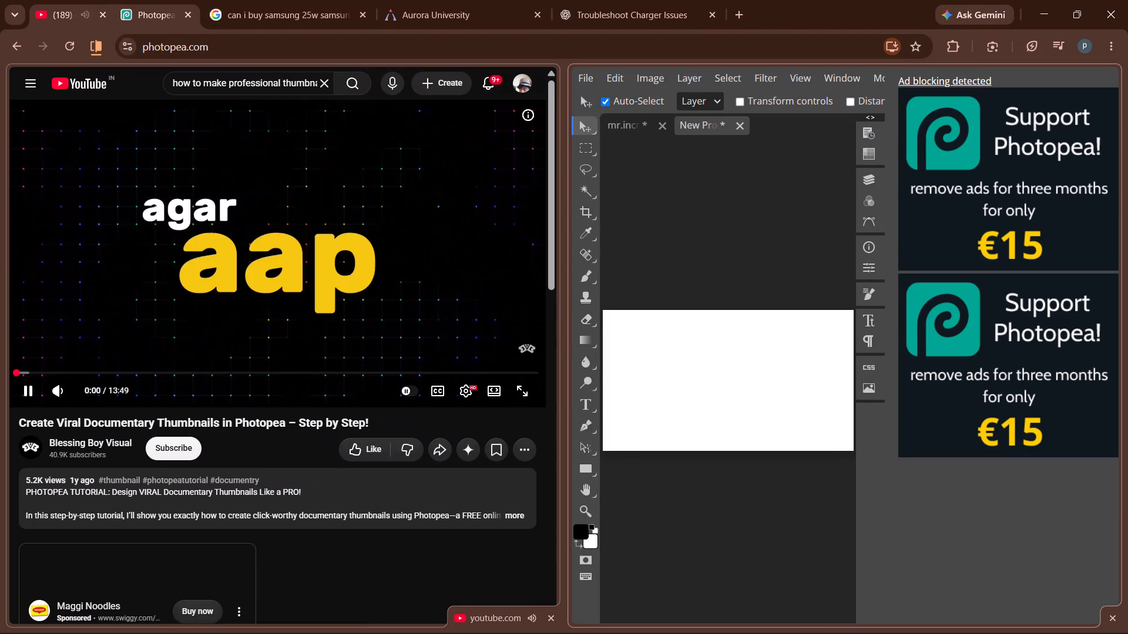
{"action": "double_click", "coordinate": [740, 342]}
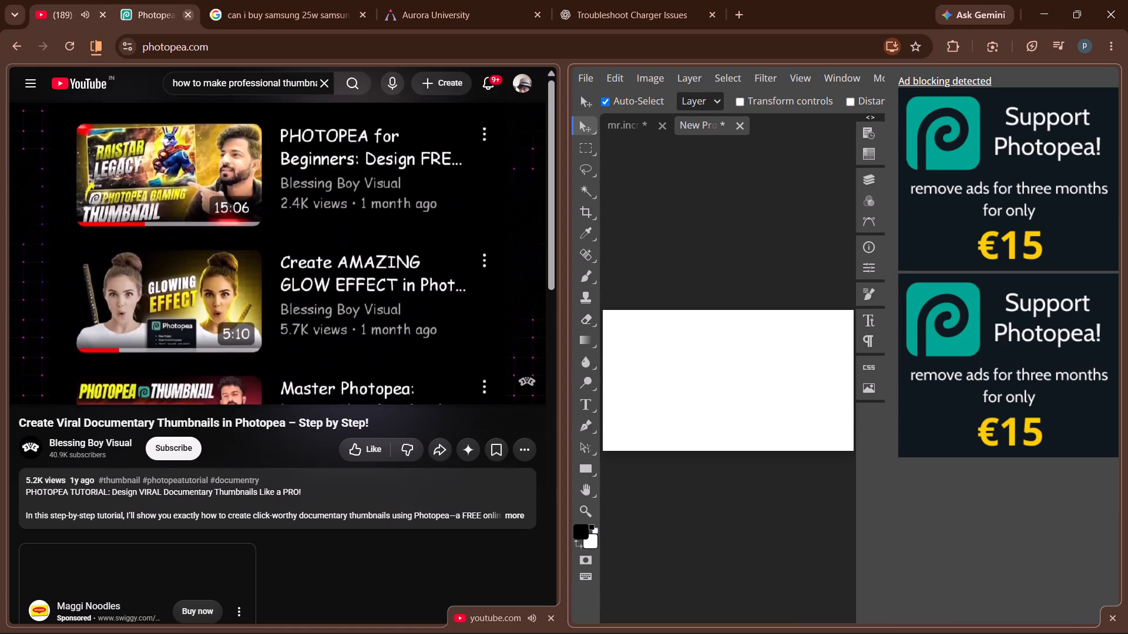
Close the Photopea tab without saving its changes, plus the Samsung search, Aurora University and charger troubleshooting tabs, keeping the YouTube tutorial.
{"action": "left_click", "coordinate": [192, 21]}
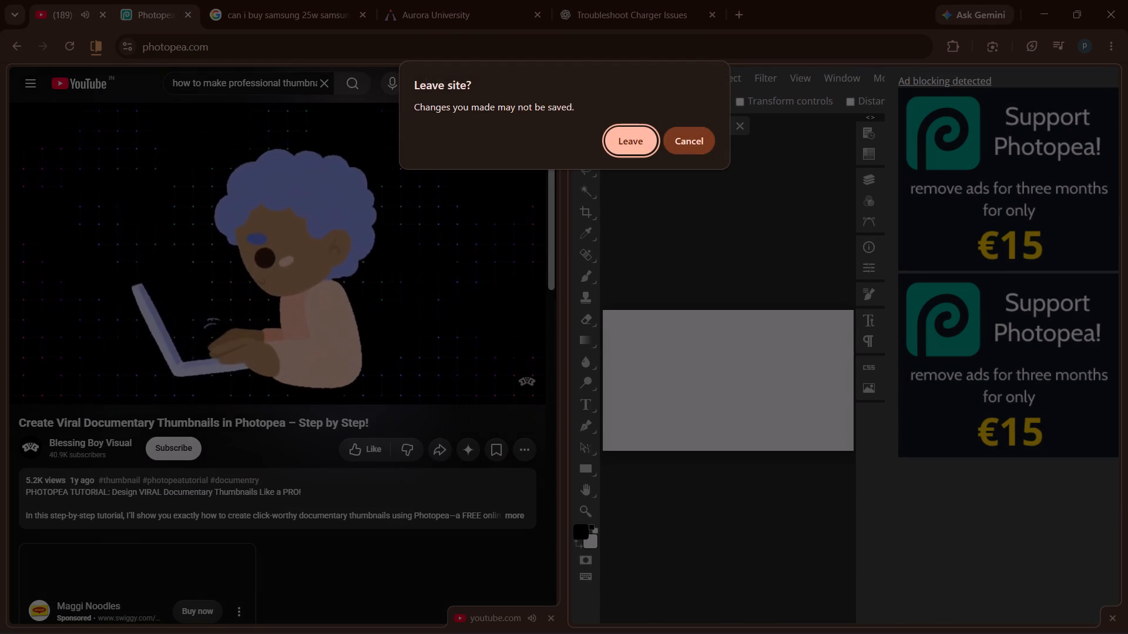
{"action": "left_click", "coordinate": [636, 144]}
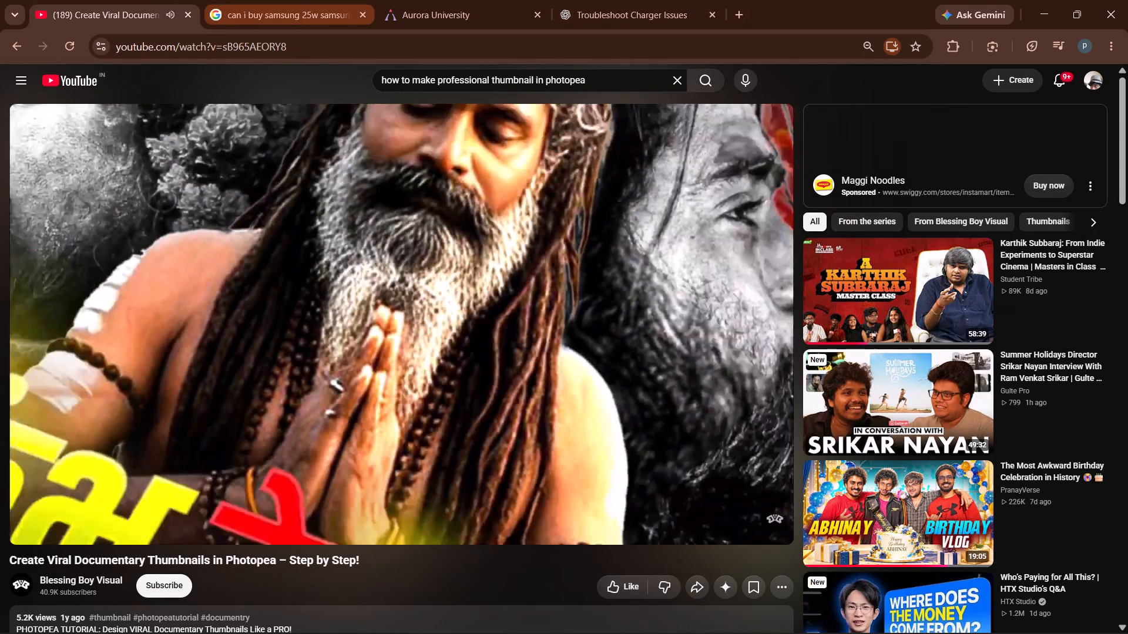
{"action": "left_click", "coordinate": [364, 16]}
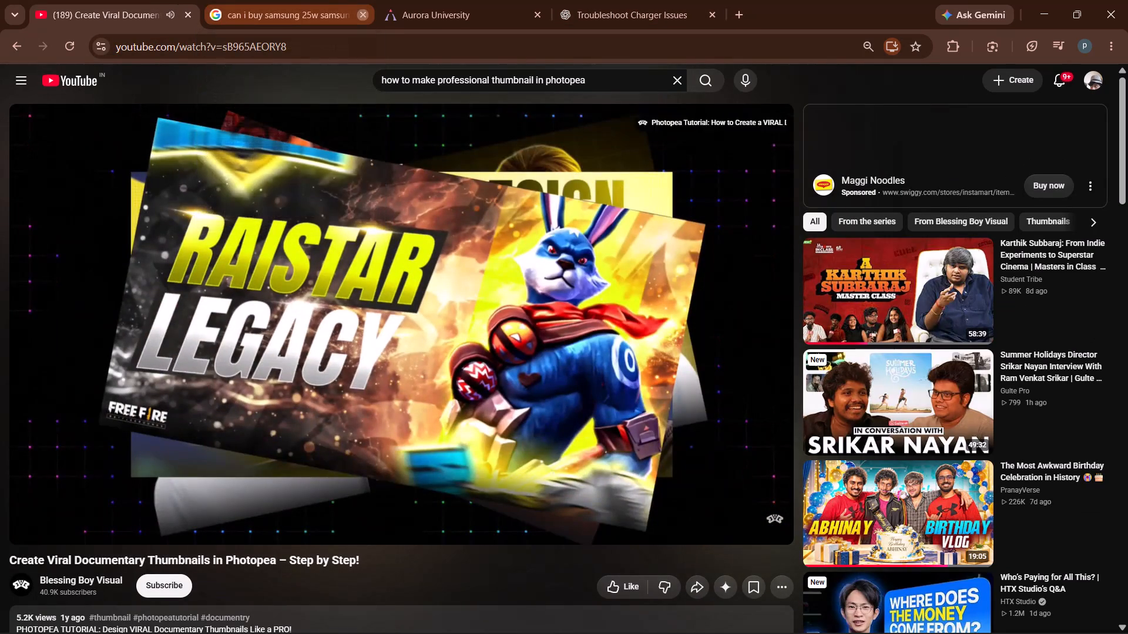
{"action": "left_click", "coordinate": [364, 16]}
{"action": "left_click", "coordinate": [364, 16]}
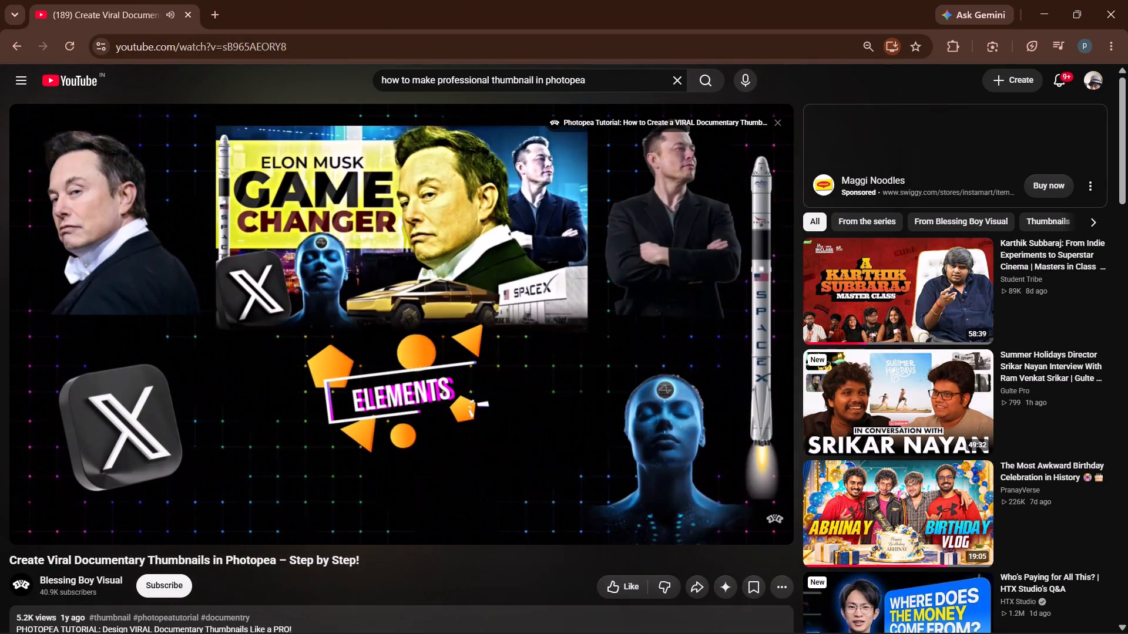
Open photopea.com in a new tab beside the tutorial video.
{"action": "left_click", "coordinate": [204, 18]}
{"action": "left_click", "coordinate": [213, 18]}
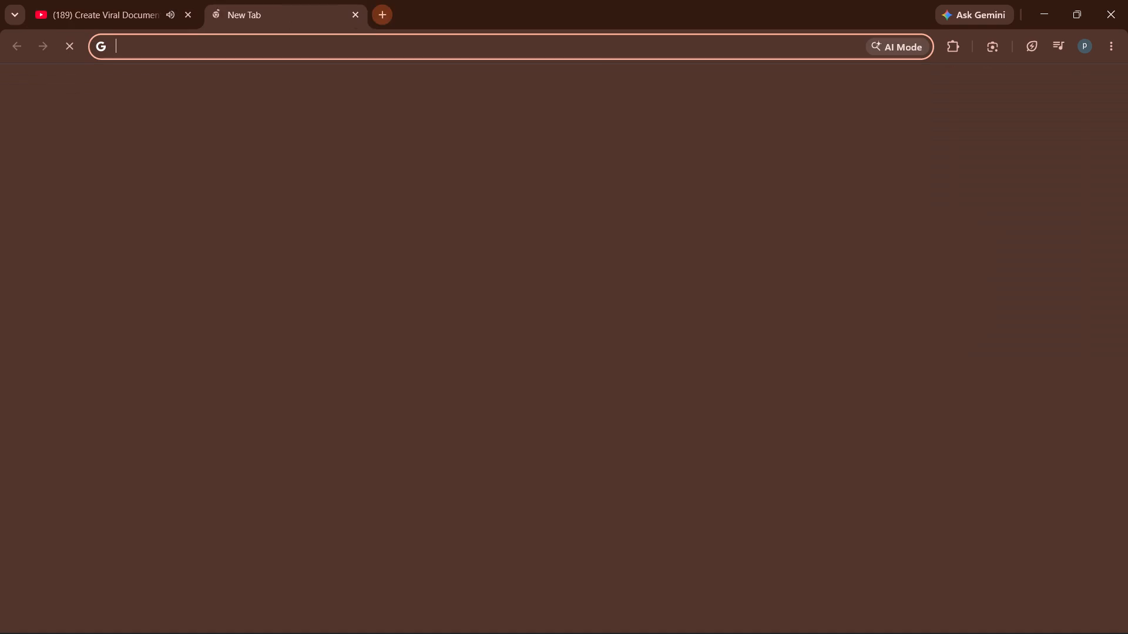
{"action": "left_click", "coordinate": [384, 279]}
{"action": "type", "text": "phoy"}
{"action": "key", "text": "BackSpace"}
{"action": "type", "text": "topea"}
{"action": "key", "text": "Return"}
Start a new Photopea project with the Youtube Thumbnail preset, 1280 x 720 px.
{"action": "left_click", "coordinate": [350, 227]}
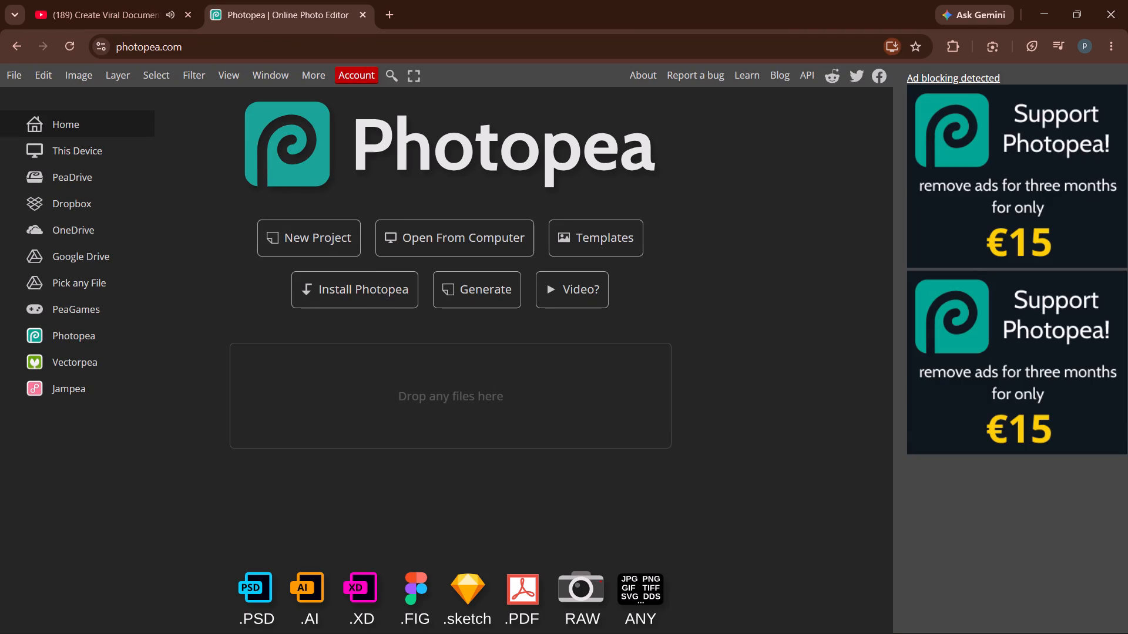
{"action": "left_click", "coordinate": [326, 249]}
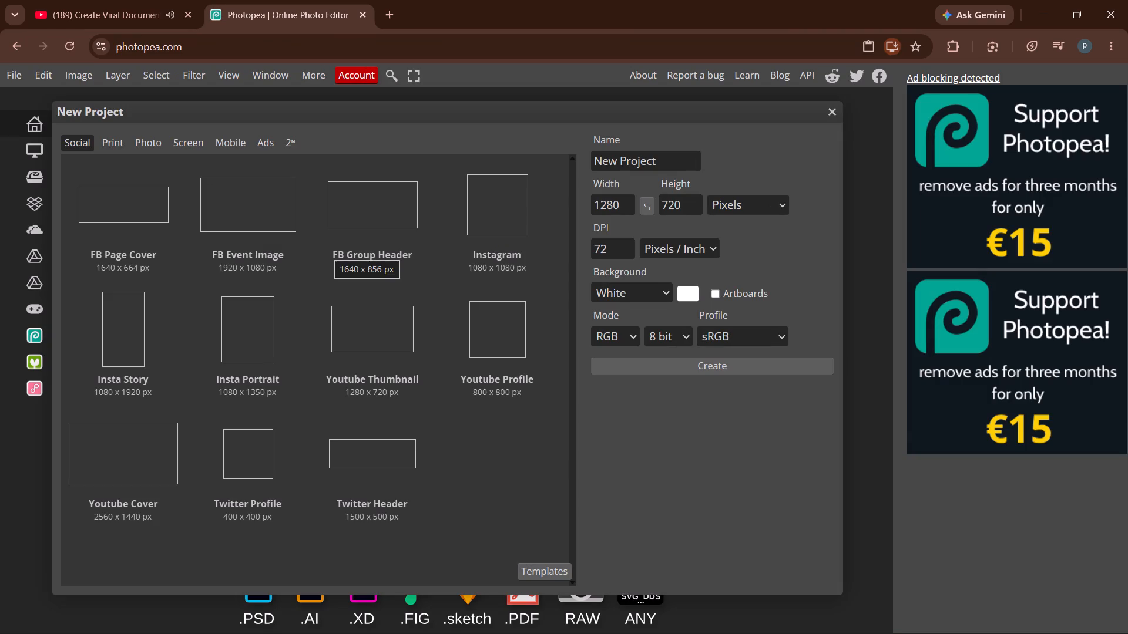
{"action": "left_click", "coordinate": [341, 366]}
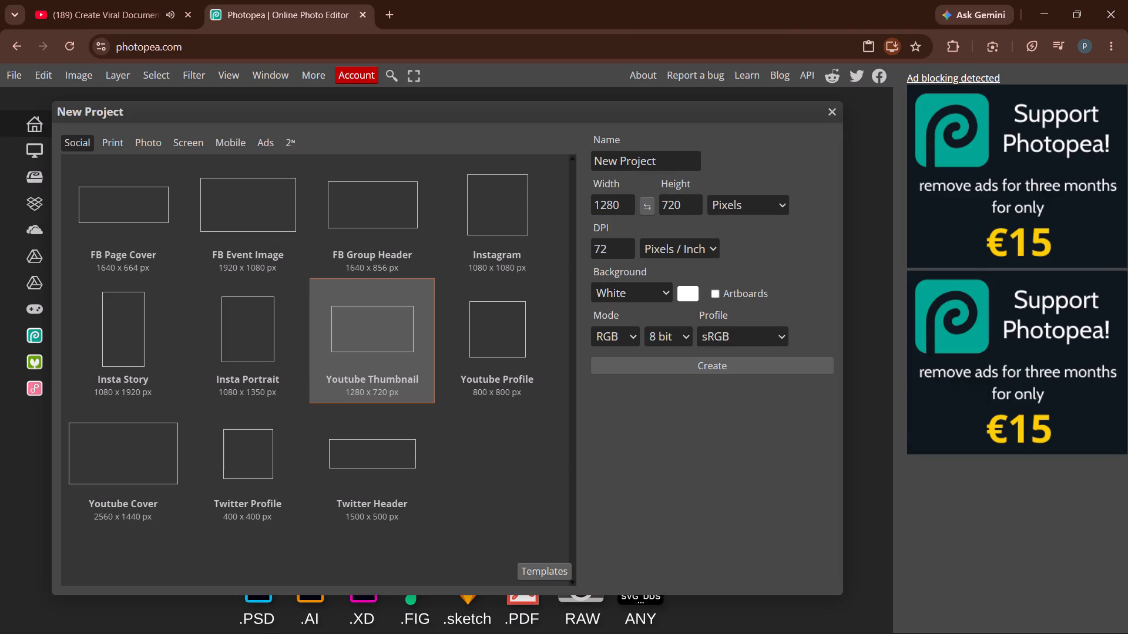
{"action": "key", "text": "Return"}
Return to the YouTube thumbnail tutorial and skip back to review its new-project setup.
{"action": "left_click", "coordinate": [88, 4]}
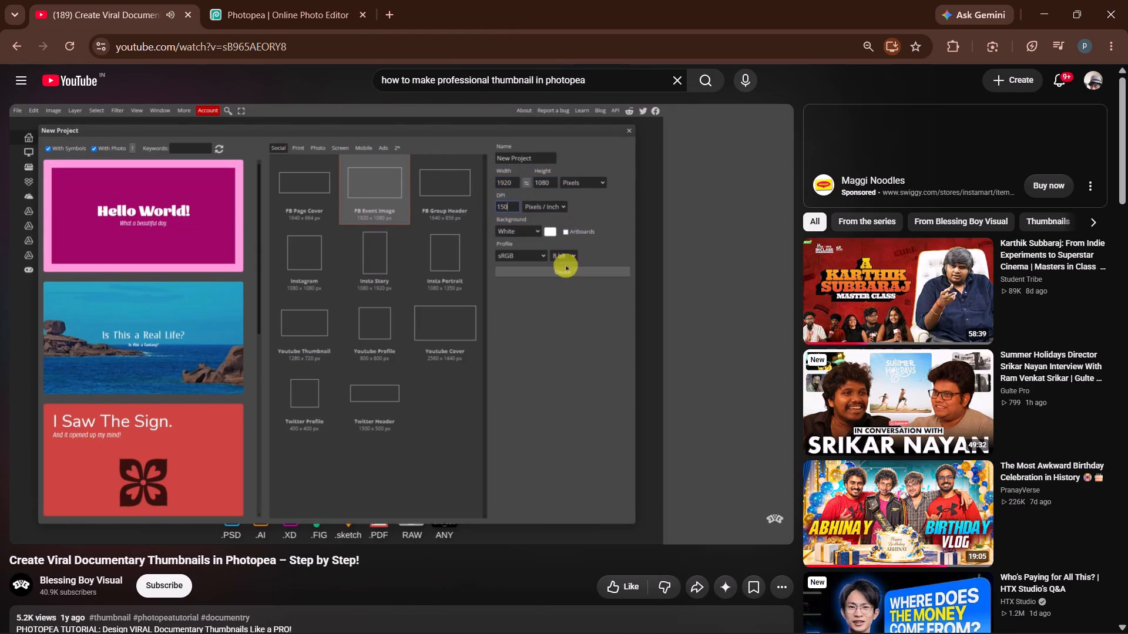
{"action": "key", "text": "Left"}
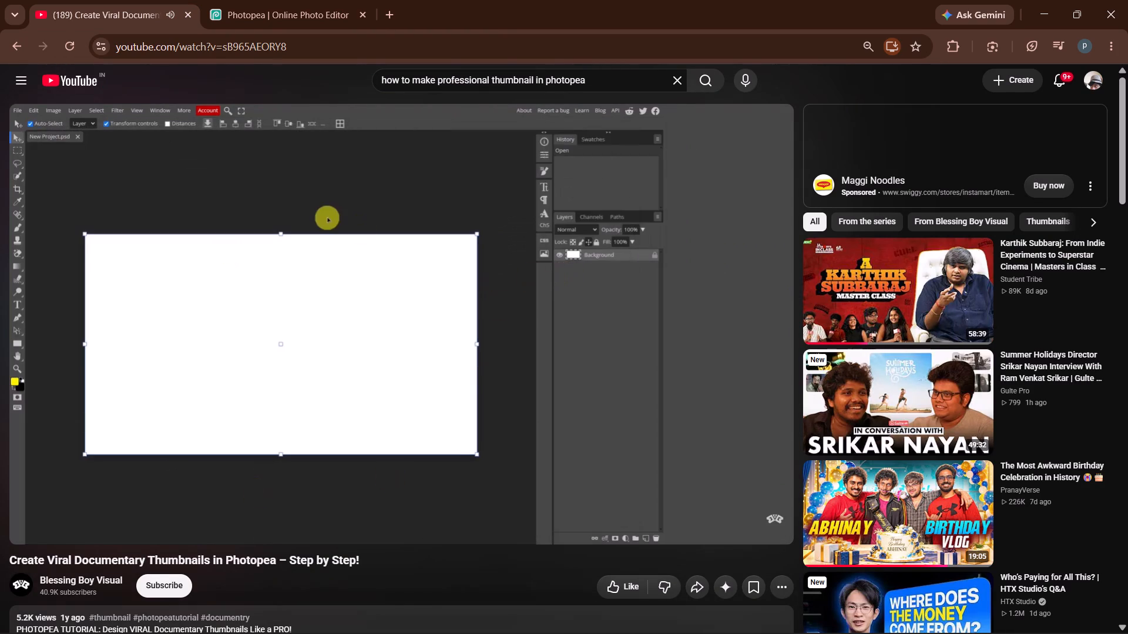
Skip the tutorial back to the part where the new project's size is chosen.
{"action": "key", "text": "Left"}
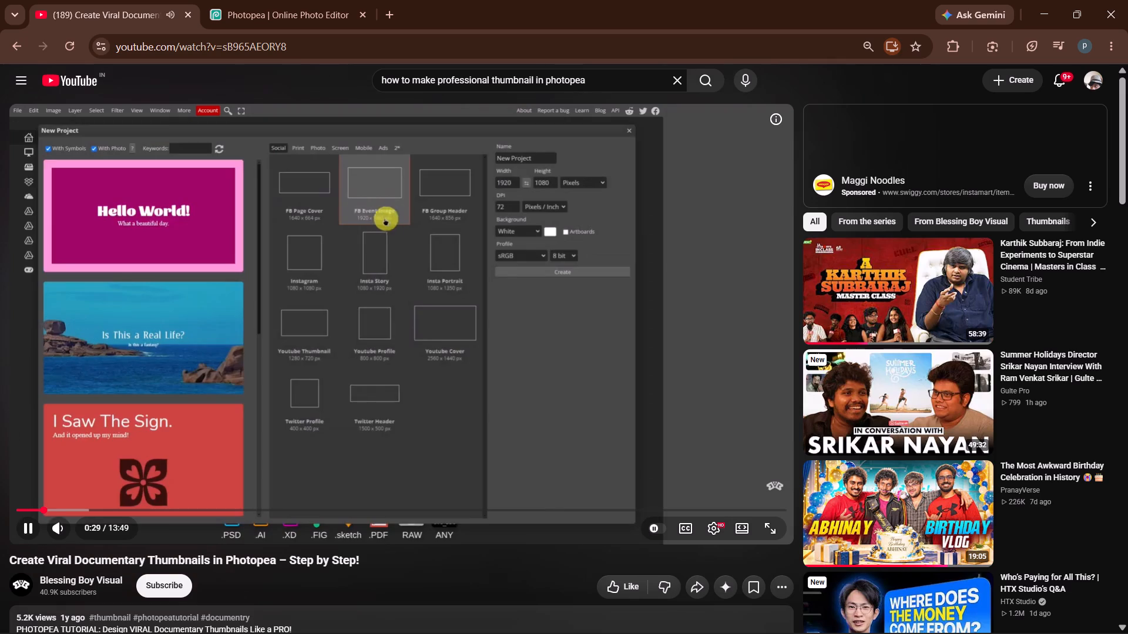
Abandon the current Photopea project and reopen Photopea from the Google search results.
{"action": "left_click", "coordinate": [288, 0]}
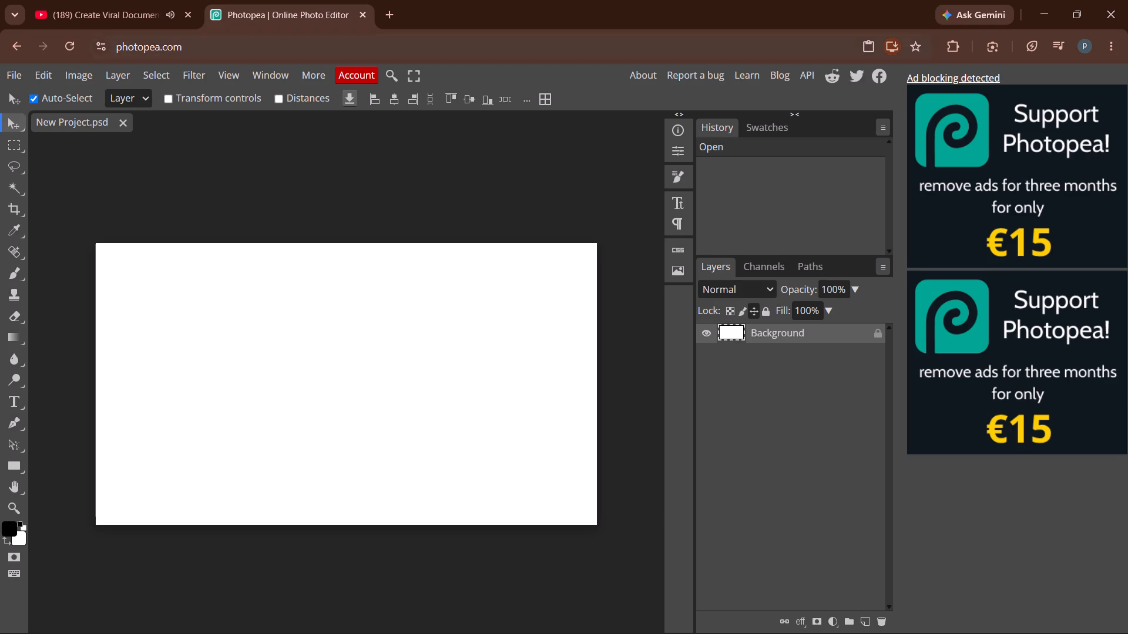
{"action": "left_click", "coordinate": [16, 48]}
{"action": "left_click", "coordinate": [211, 229]}
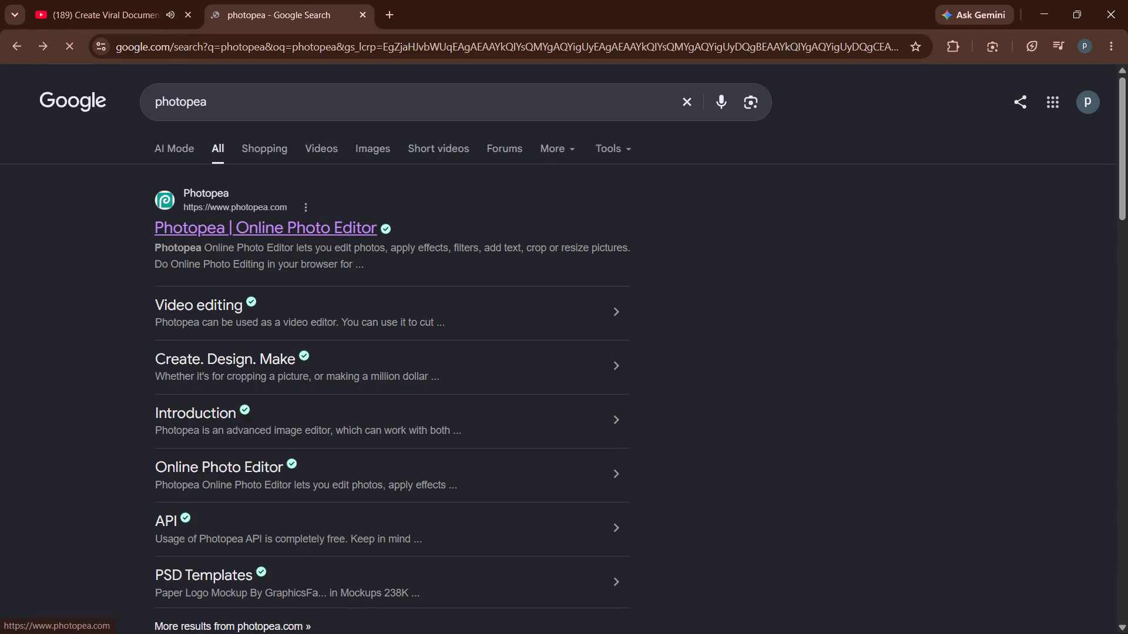
Create a new project with the FB Event Image preset, 1920 x 1080 px, at 150 DPI.
{"action": "left_click", "coordinate": [320, 232]}
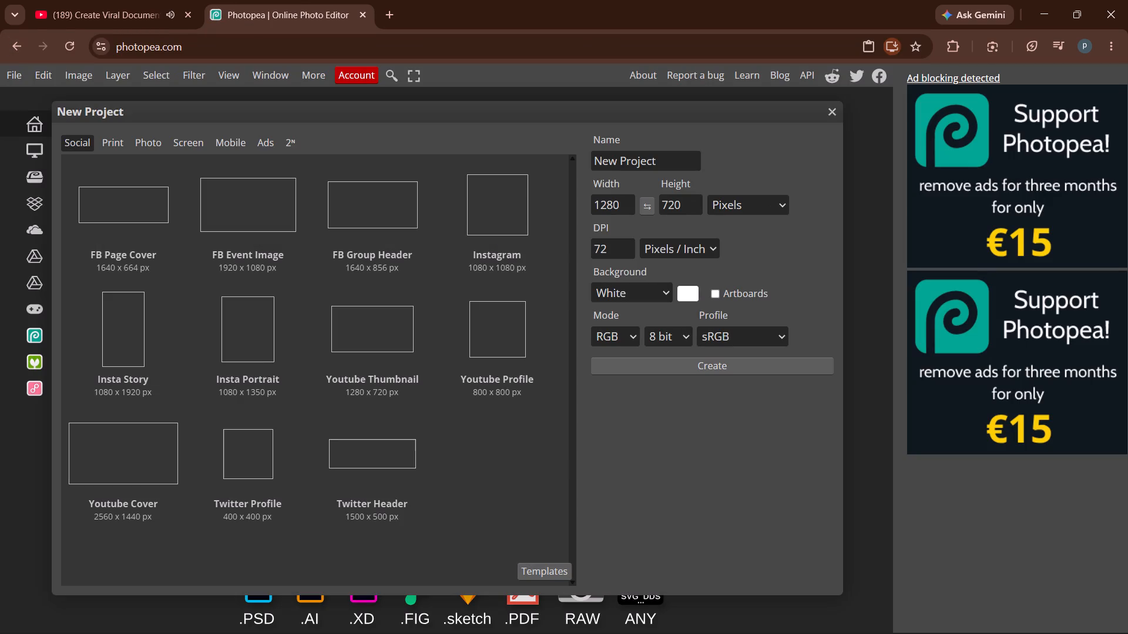
{"action": "left_click", "coordinate": [257, 218]}
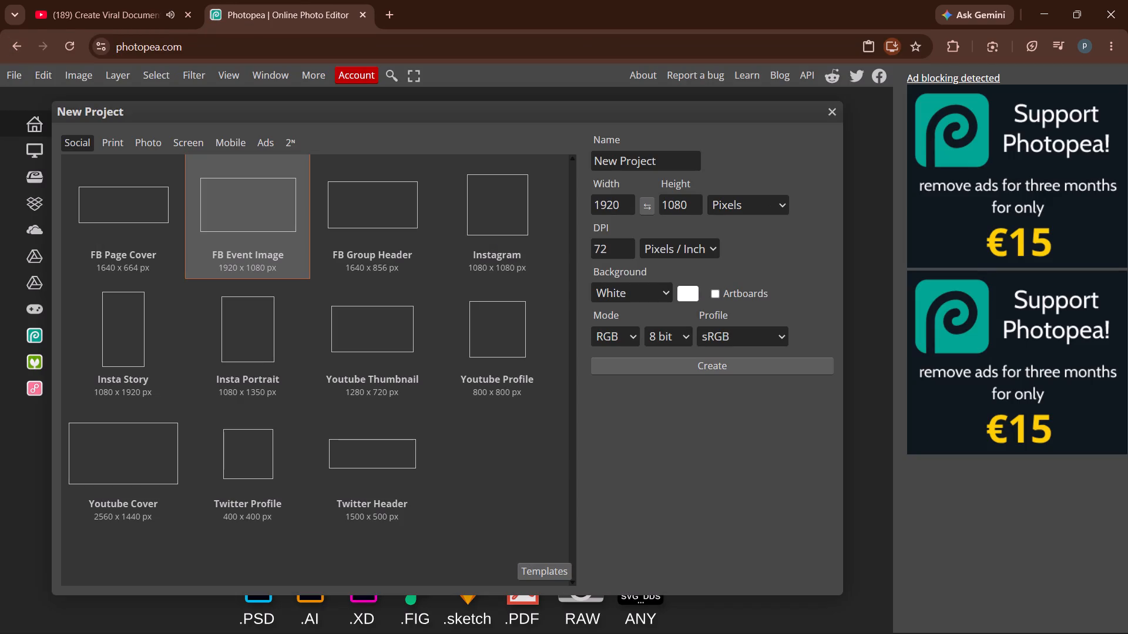
{"action": "left_click", "coordinate": [619, 249]}
{"action": "key", "text": "BackSpace"}
{"action": "key", "text": "BackSpace"}
{"action": "key", "text": "BackSpace"}
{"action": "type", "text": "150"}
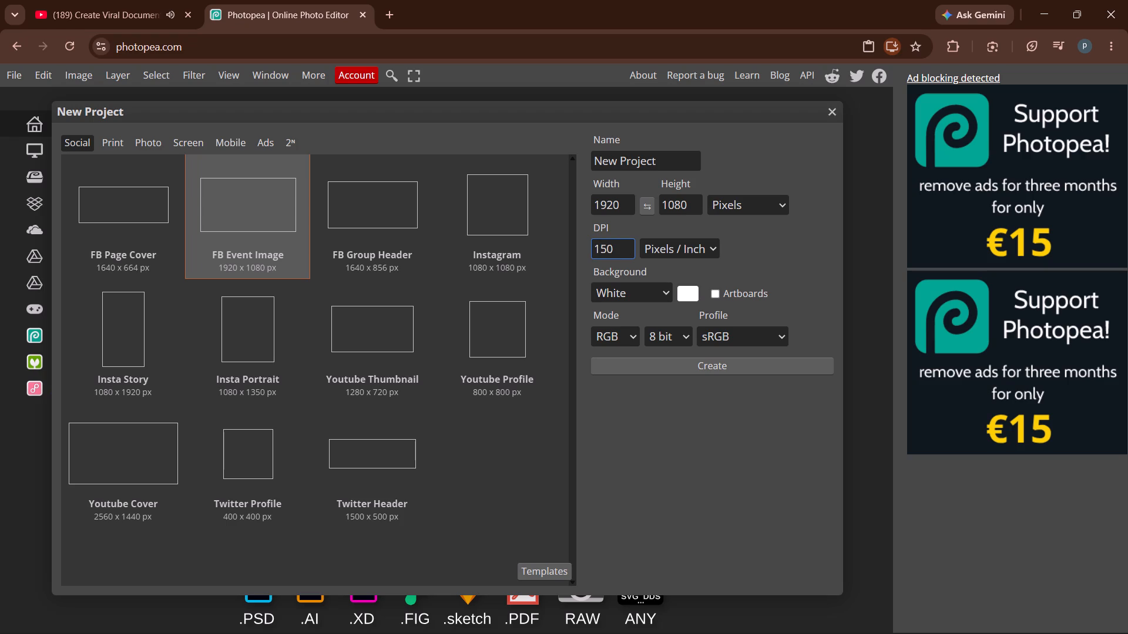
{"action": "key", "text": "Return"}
{"action": "left_click", "coordinate": [798, 371]}
Return to the YouTube tutorial, pause it and skip back to review its new-project settings.
{"action": "left_click", "coordinate": [144, 6]}
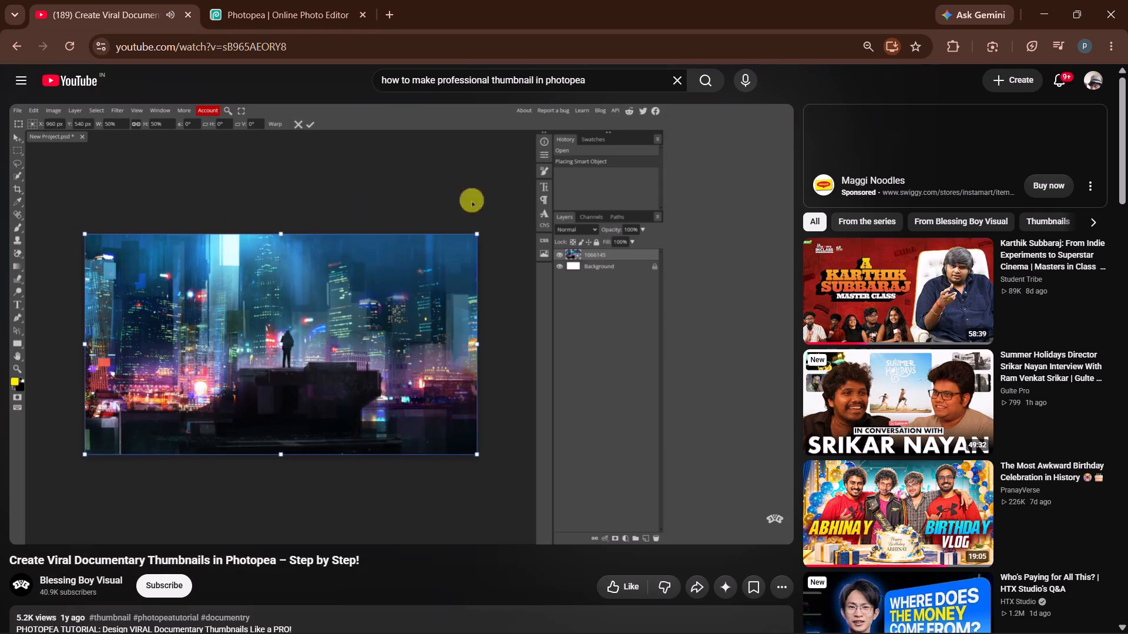
{"action": "left_click", "coordinate": [340, 371]}
{"action": "key", "text": "Left"}
{"action": "key", "text": "Left"}
{"action": "key", "text": "Left"}
{"action": "key", "text": "Left"}
{"action": "key", "text": "Left"}
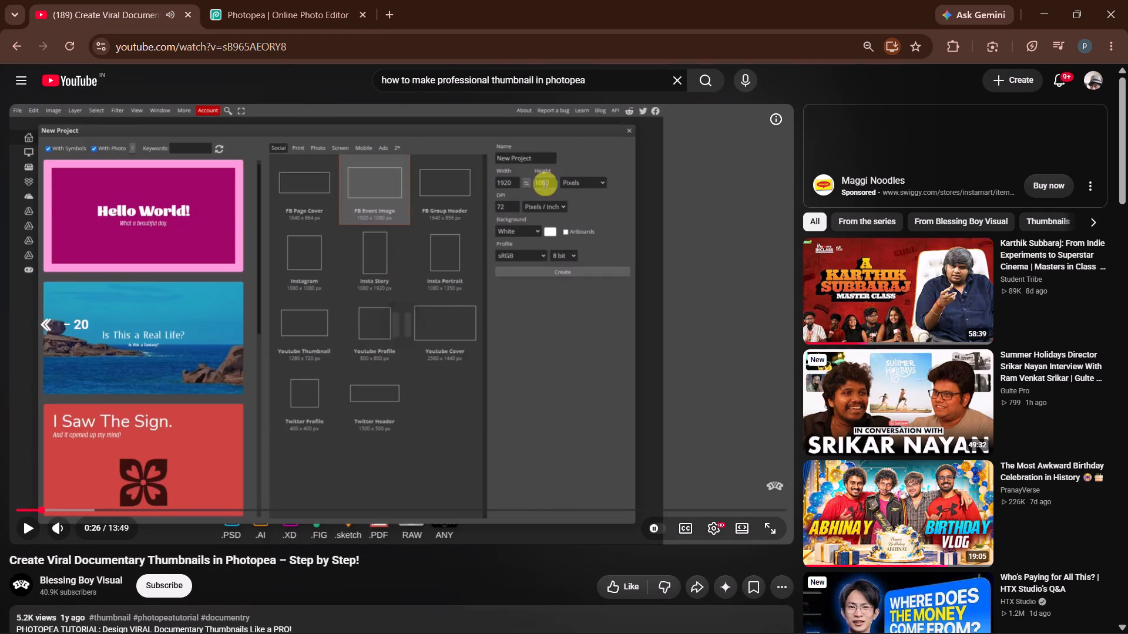
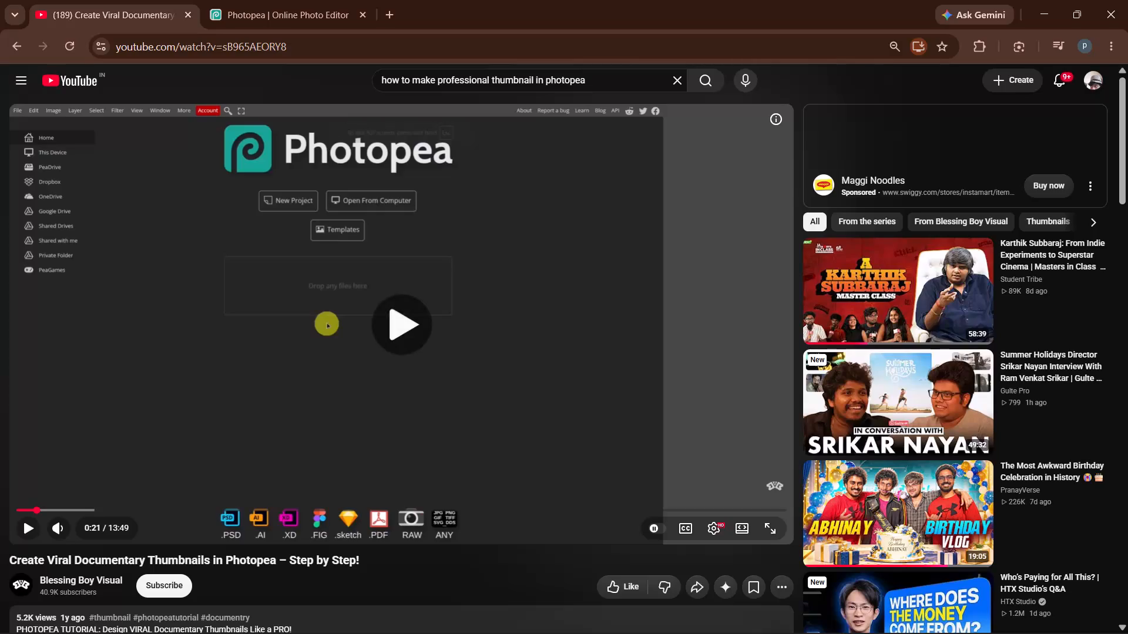
Following the tutorial's project settings, reopen Photopea and create a new project with the FB Event Image preset, 1920 x 1080 px, at 150 DPI.
{"action": "key", "text": "Right"}
{"action": "key", "text": "Right"}
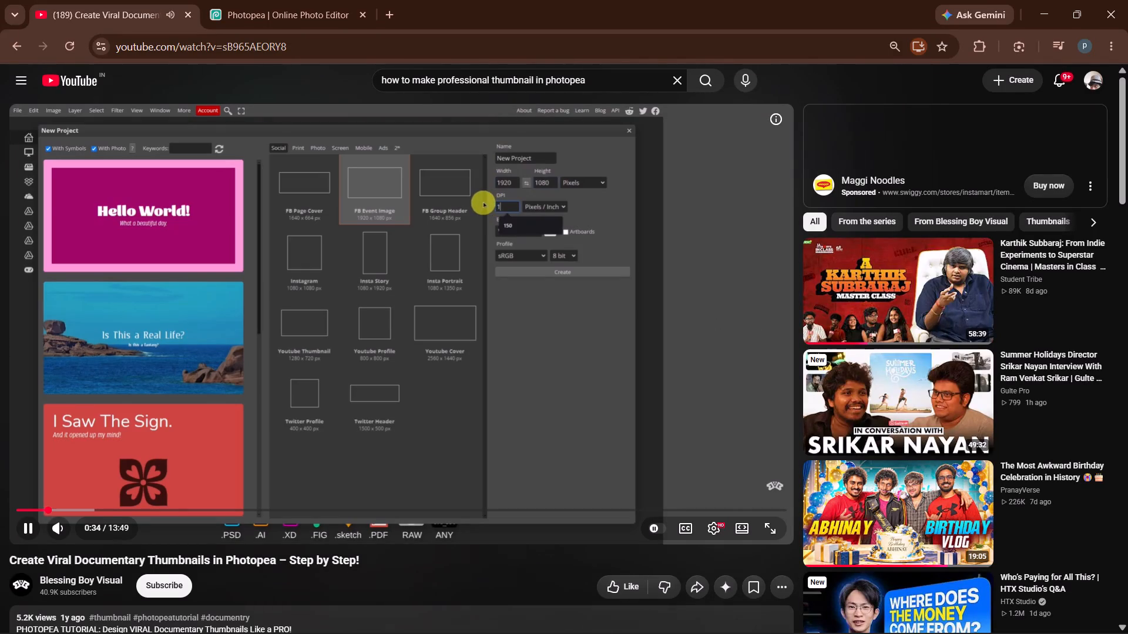
{"action": "left_click", "coordinate": [293, 0]}
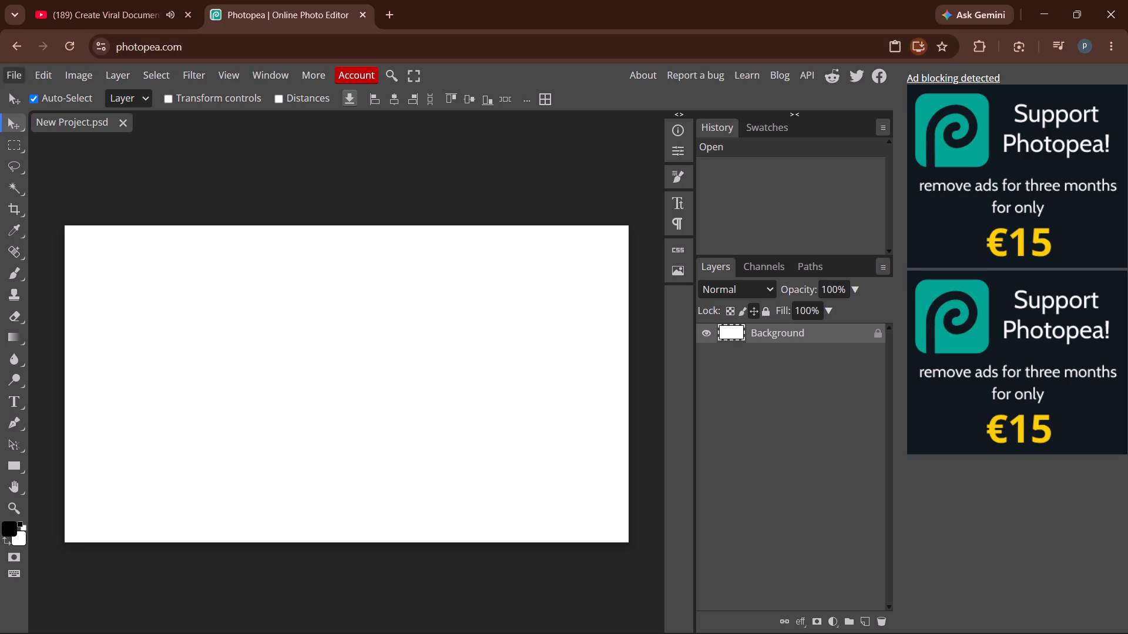
{"action": "left_click", "coordinate": [18, 52]}
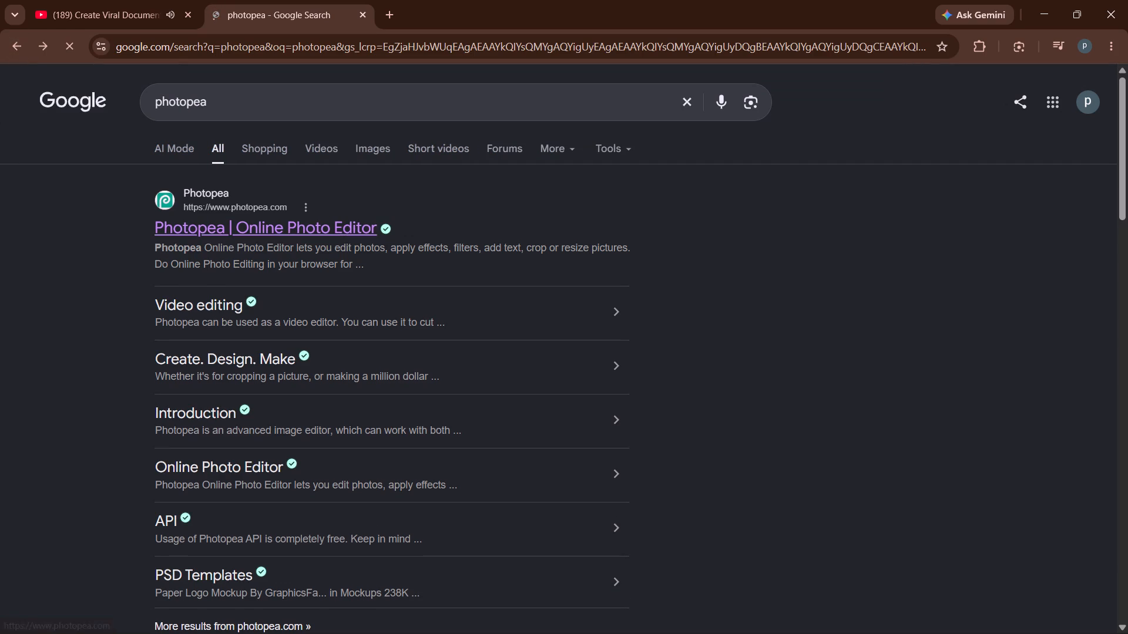
{"action": "left_click", "coordinate": [236, 223]}
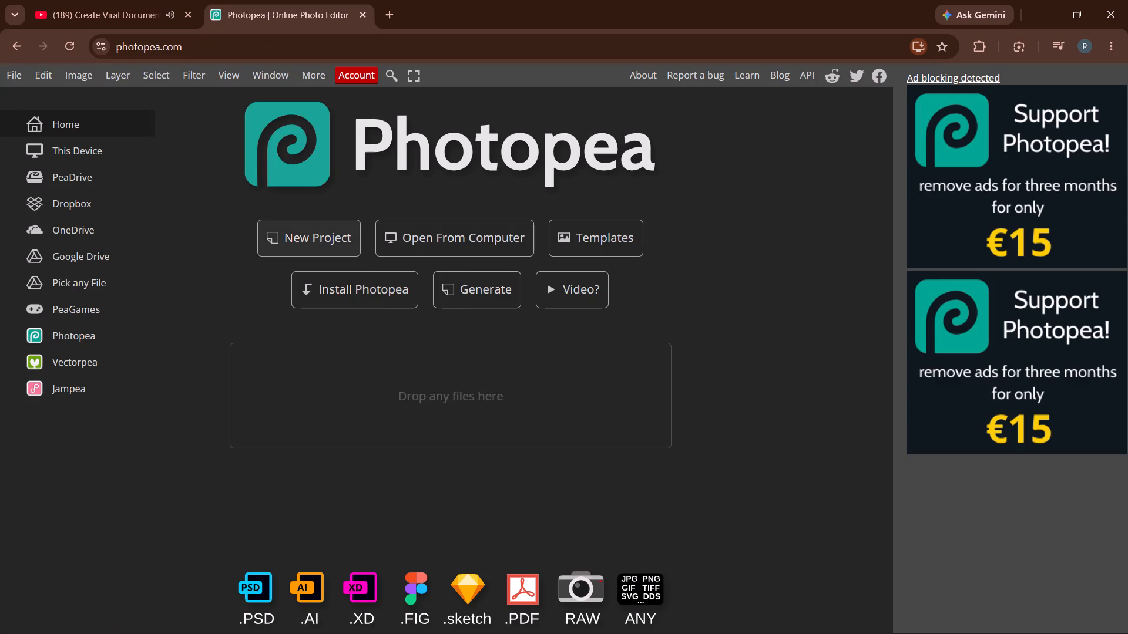
{"action": "left_click", "coordinate": [287, 247]}
{"action": "left_click", "coordinate": [261, 223]}
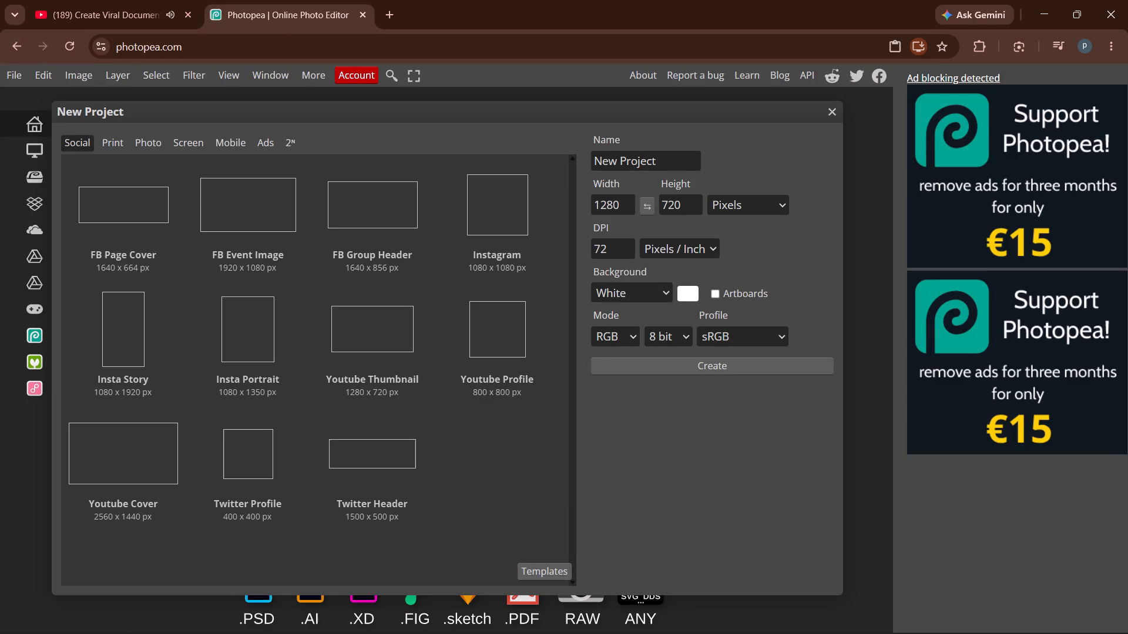
{"action": "left_click", "coordinate": [620, 253]}
{"action": "key", "text": "BackSpace"}
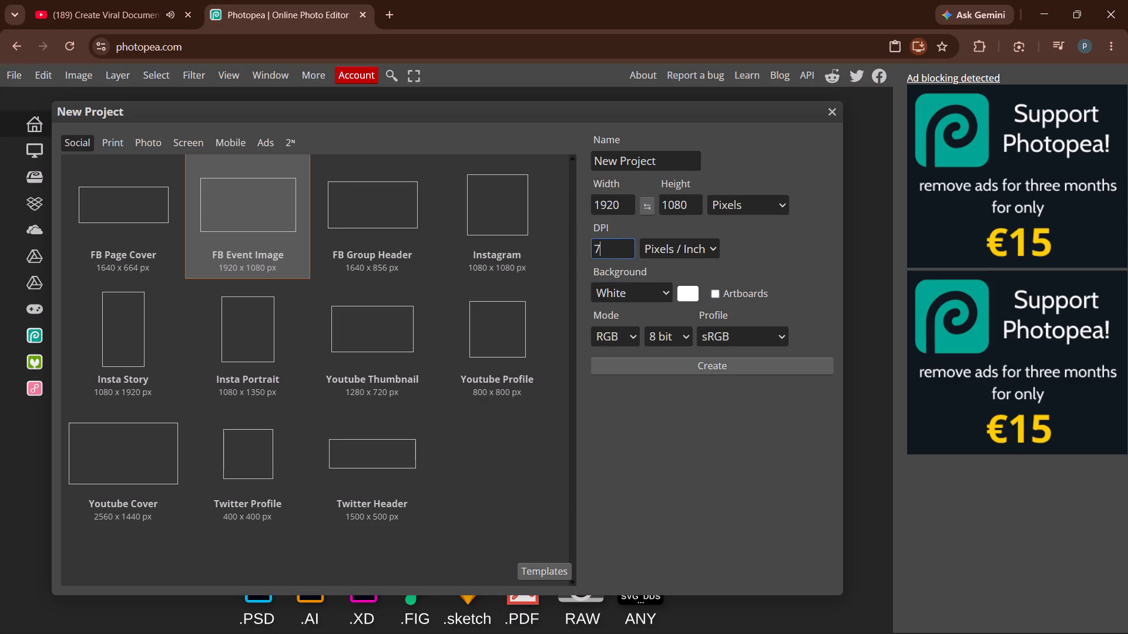
{"action": "key", "text": "BackSpace"}
{"action": "key", "text": "BackSpace"}
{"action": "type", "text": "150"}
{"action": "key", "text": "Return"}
{"action": "left_click", "coordinate": [738, 367]}
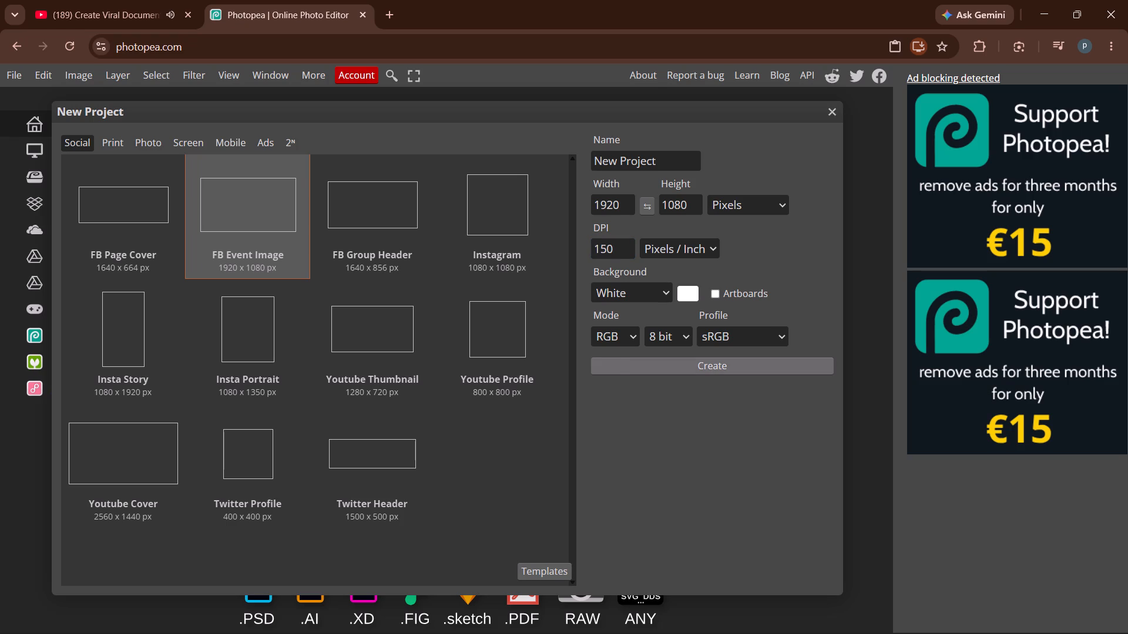
Return to the tutorial and skip through the part on placing the background image and adding an adjustment layer over it.
{"action": "left_click", "coordinate": [45, 0]}
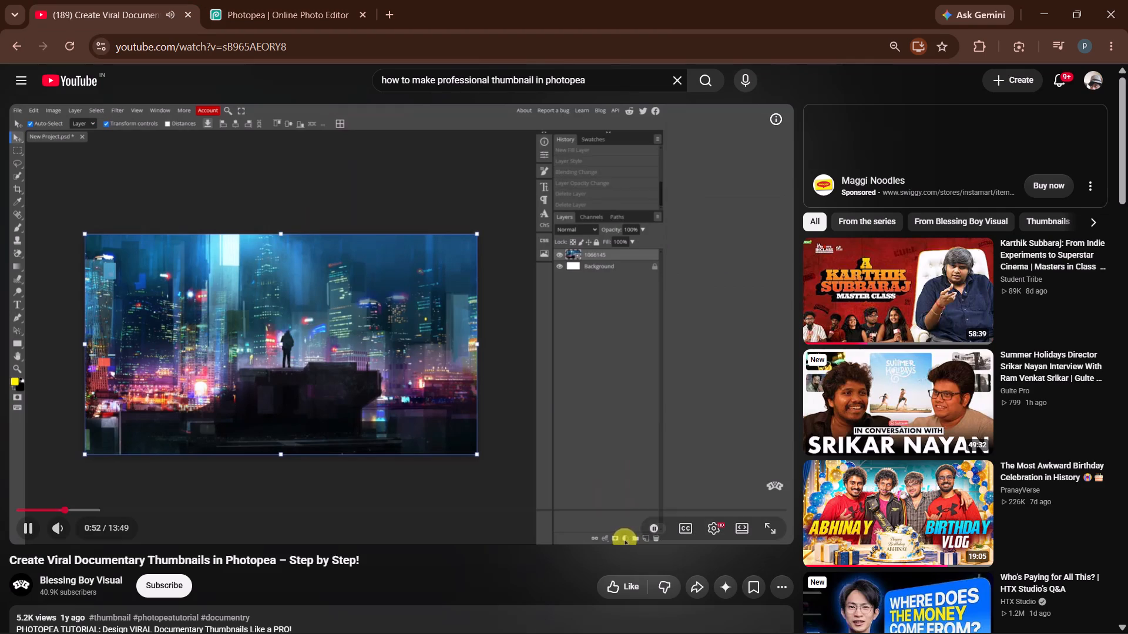
{"action": "key", "text": "Left"}
{"action": "key", "text": "Left"}
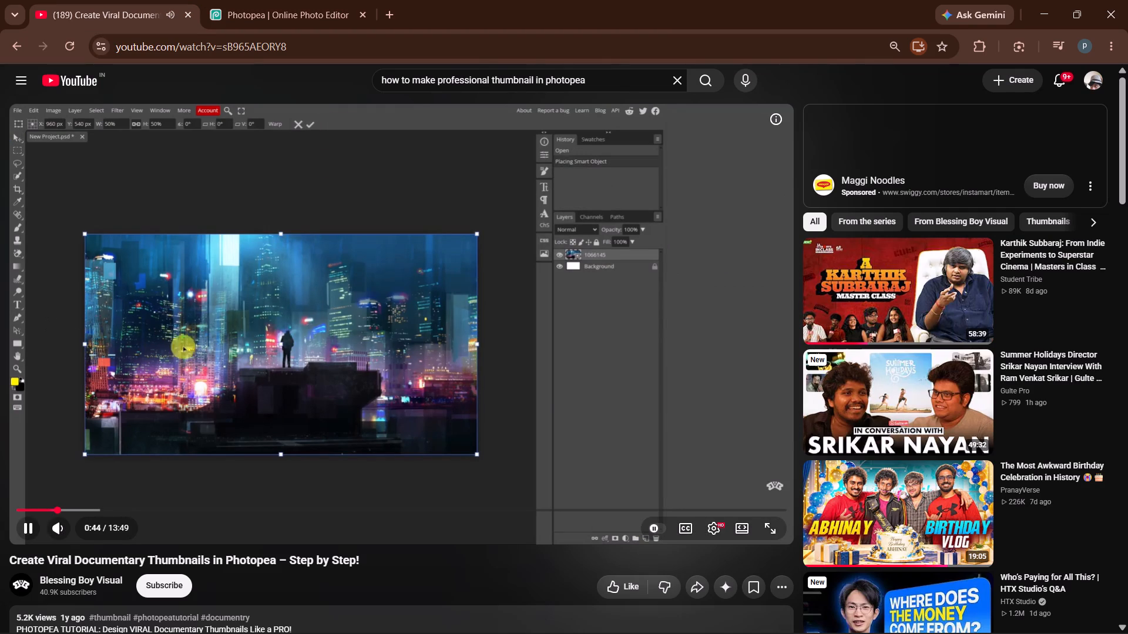
{"action": "key", "text": "Left"}
{"action": "key", "text": "Left"}
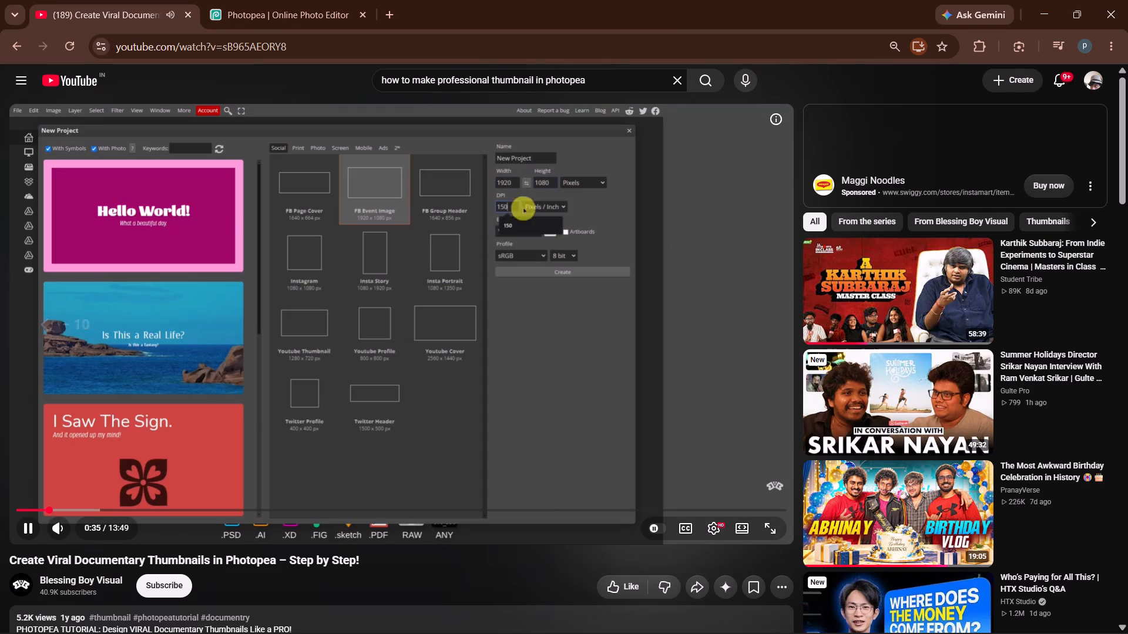
{"action": "key", "text": "Right"}
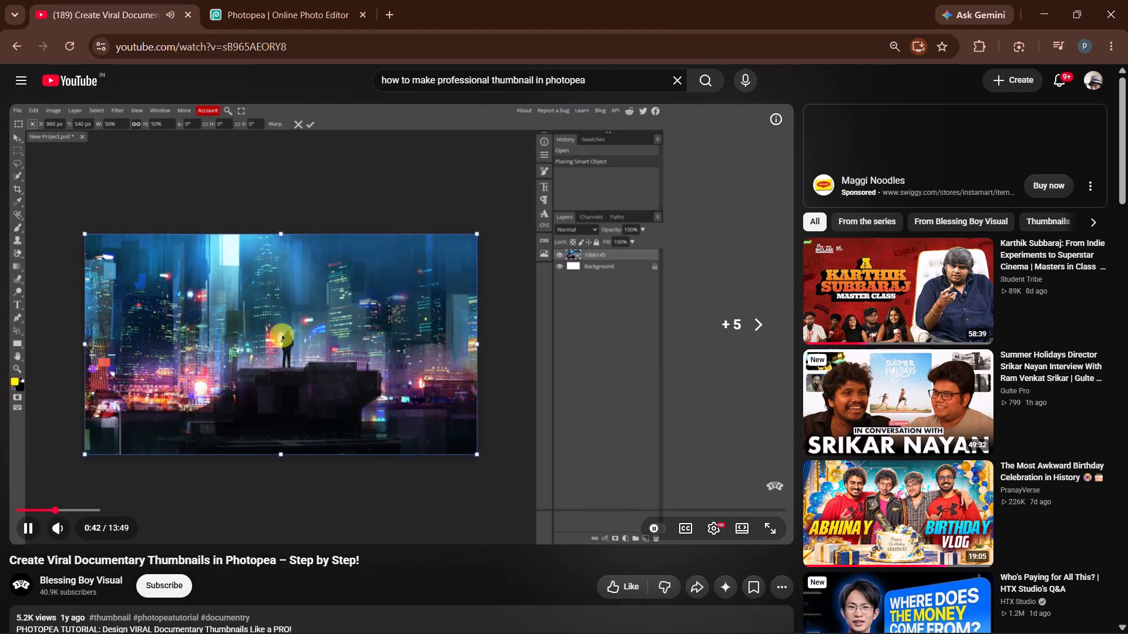
{"action": "key", "text": "Right"}
{"action": "key", "text": "Right"}
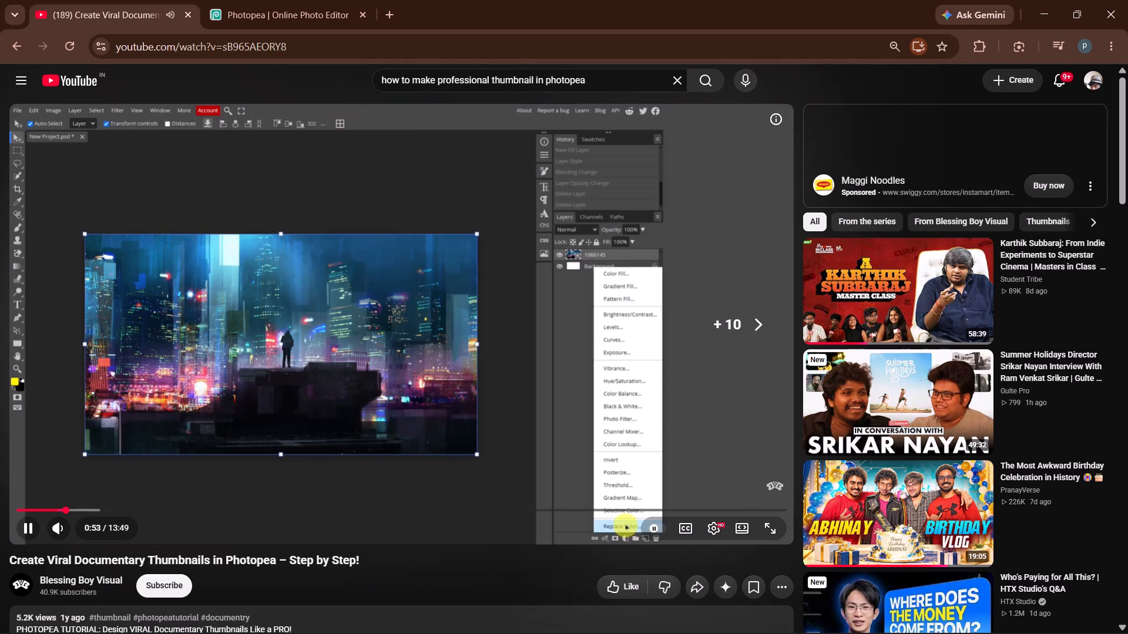
{"action": "key", "text": "Right"}
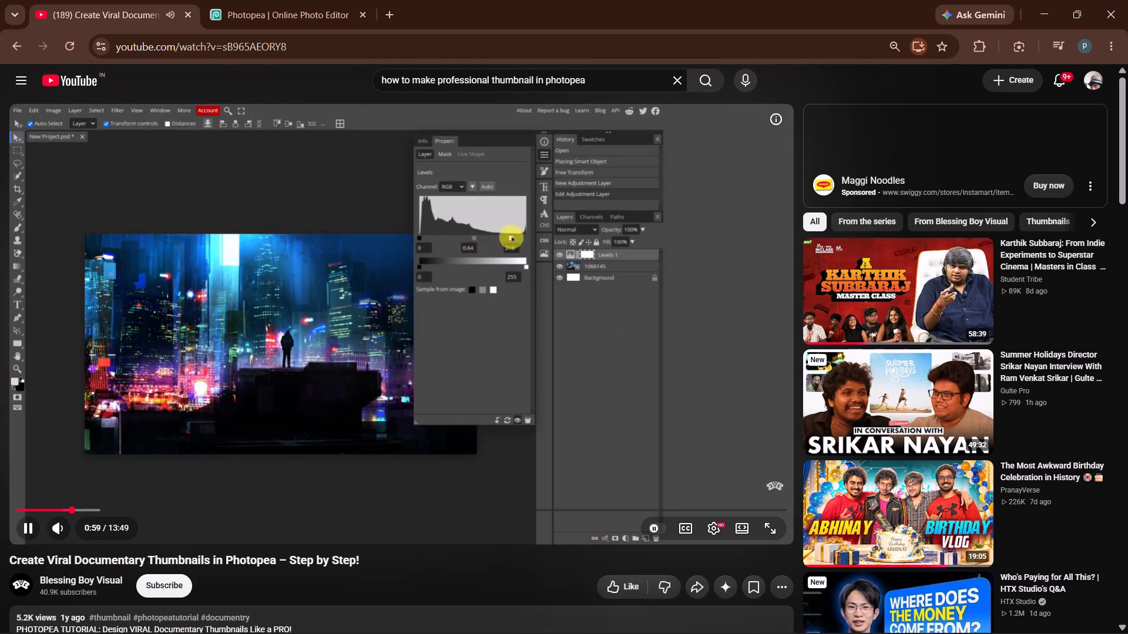
Rewind the thumbnail tutorial to about 0:49 and review how the city background is placed before its adjustment layer.
{"action": "key", "text": "Left"}
{"action": "key", "text": "Left"}
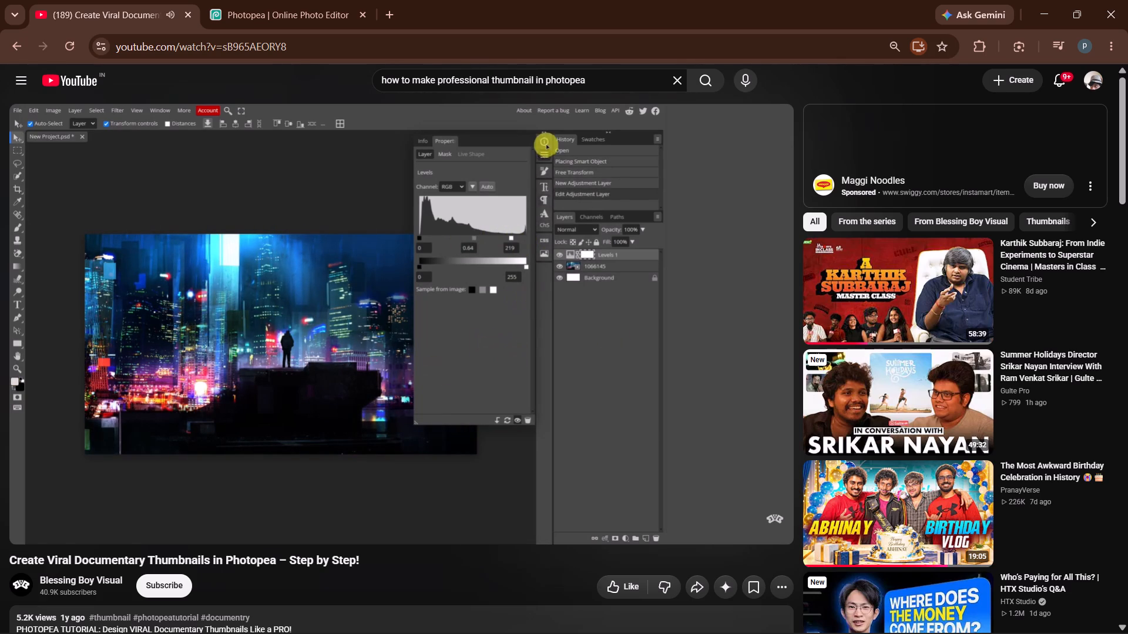
{"action": "key", "text": "Left"}
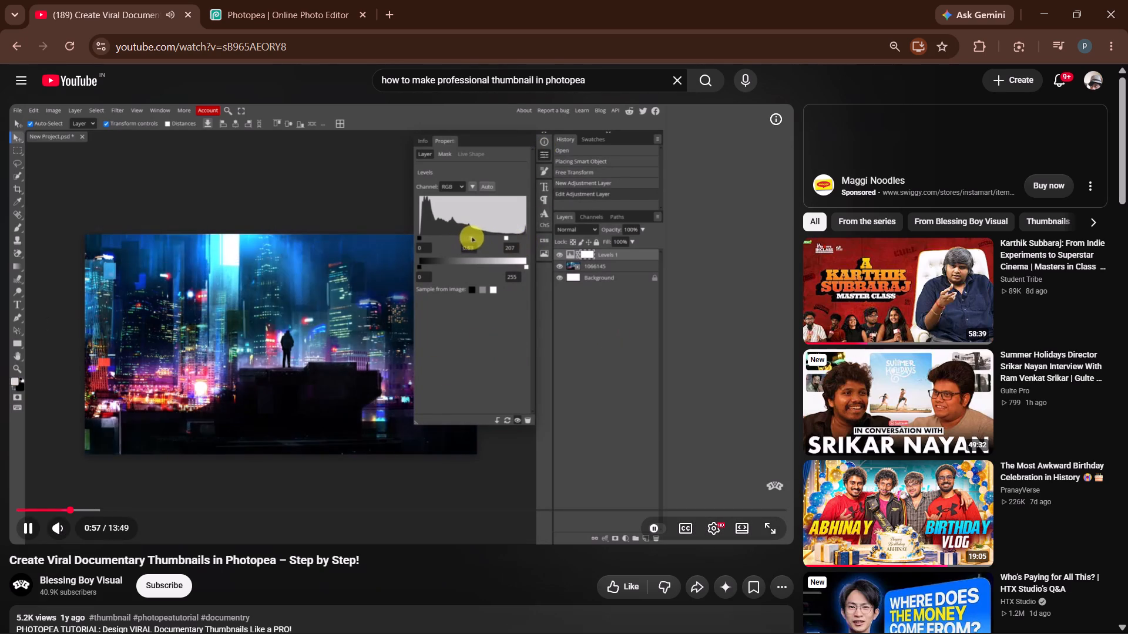
{"action": "key", "text": "Left"}
{"action": "key", "text": "Left"}
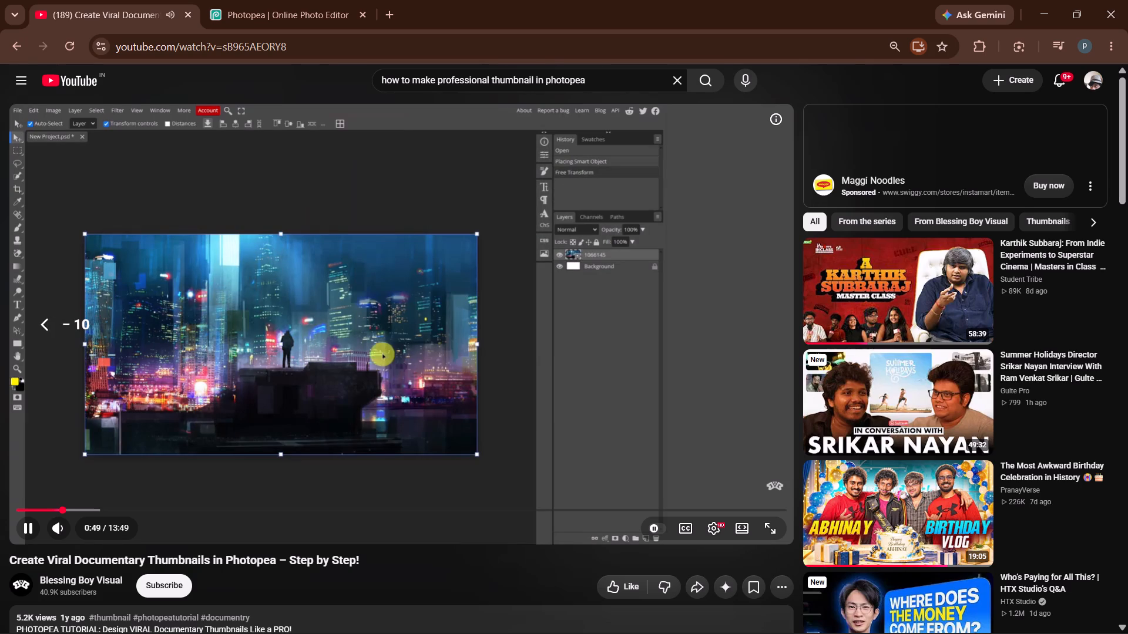
{"action": "left_click", "coordinate": [331, 112]}
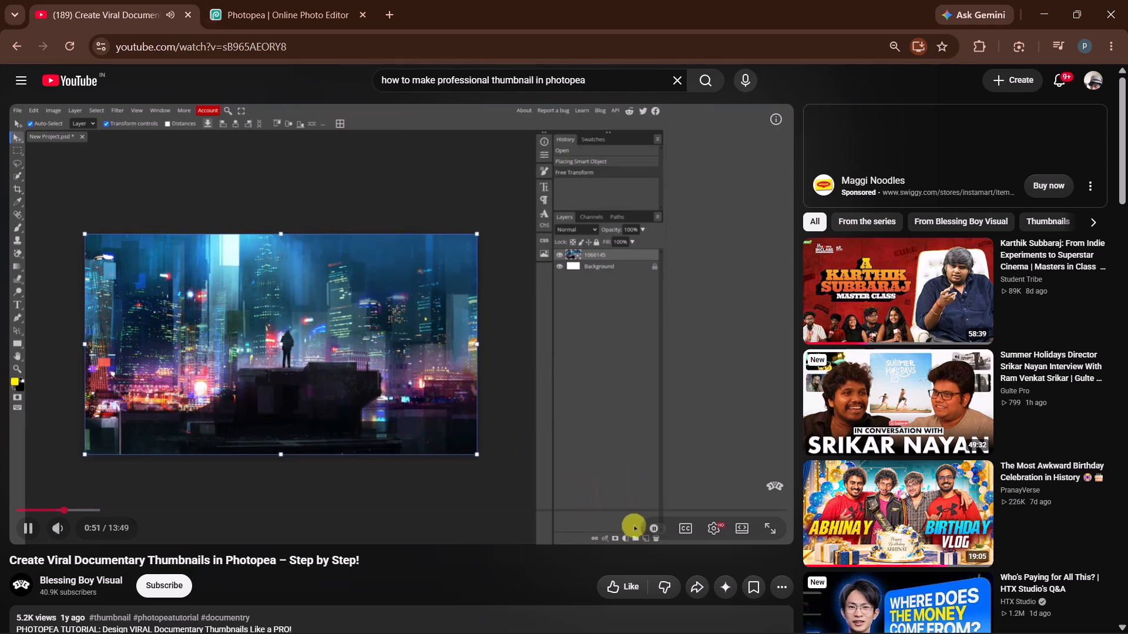
{"action": "left_click", "coordinate": [318, 1]}
{"action": "left_click", "coordinate": [109, 0]}
{"action": "left_click", "coordinate": [219, 185]}
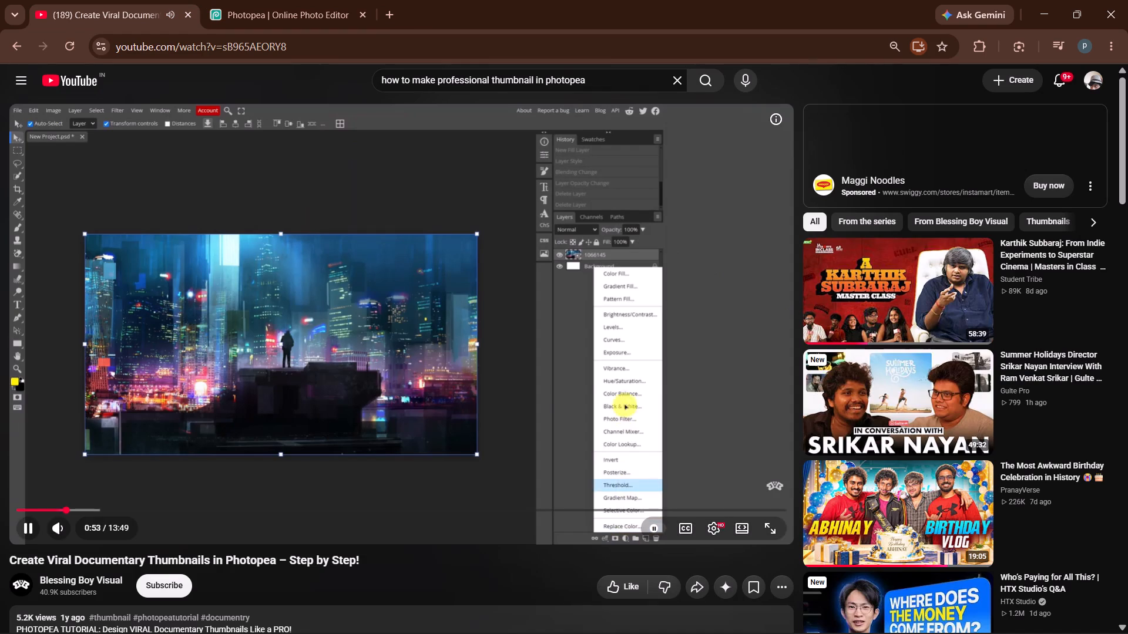
In a new browser tab, search Google Images for "futuristic background".
{"action": "left_click", "coordinate": [387, 11]}
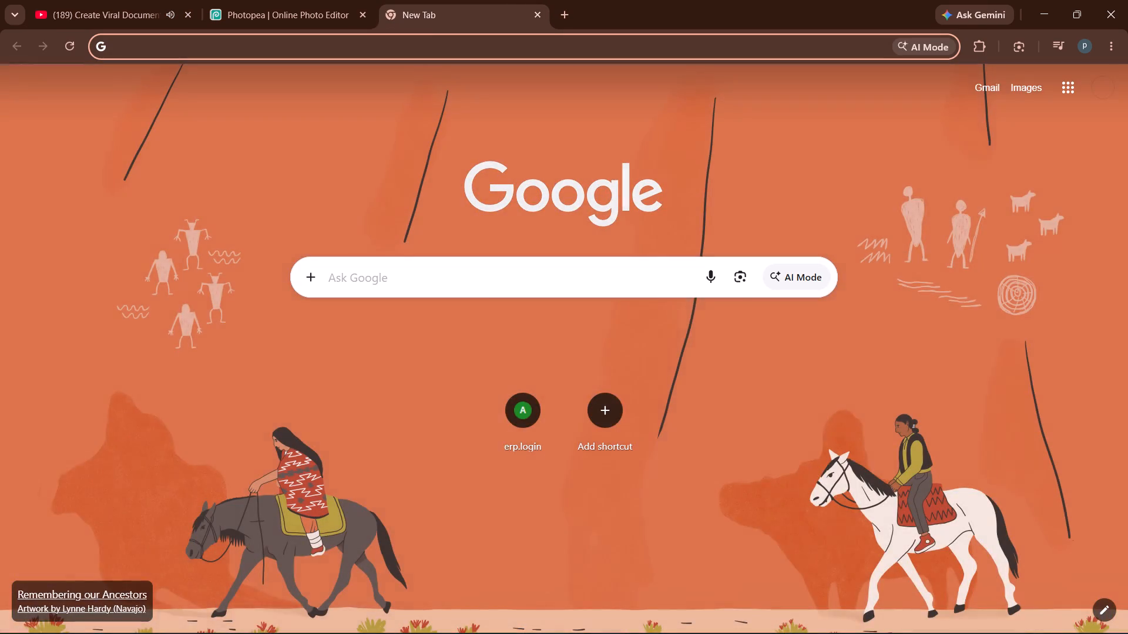
{"action": "left_click", "coordinate": [439, 268]}
{"action": "type", "text": "futuristic background"}
{"action": "key", "text": "Return"}
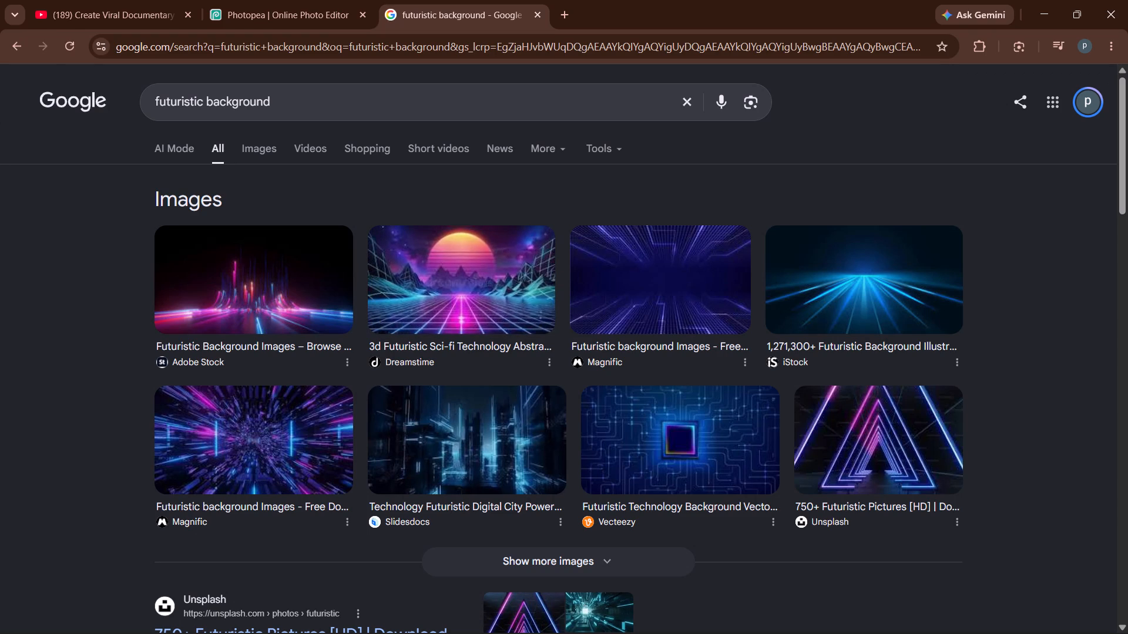
{"action": "left_click", "coordinate": [270, 152]}
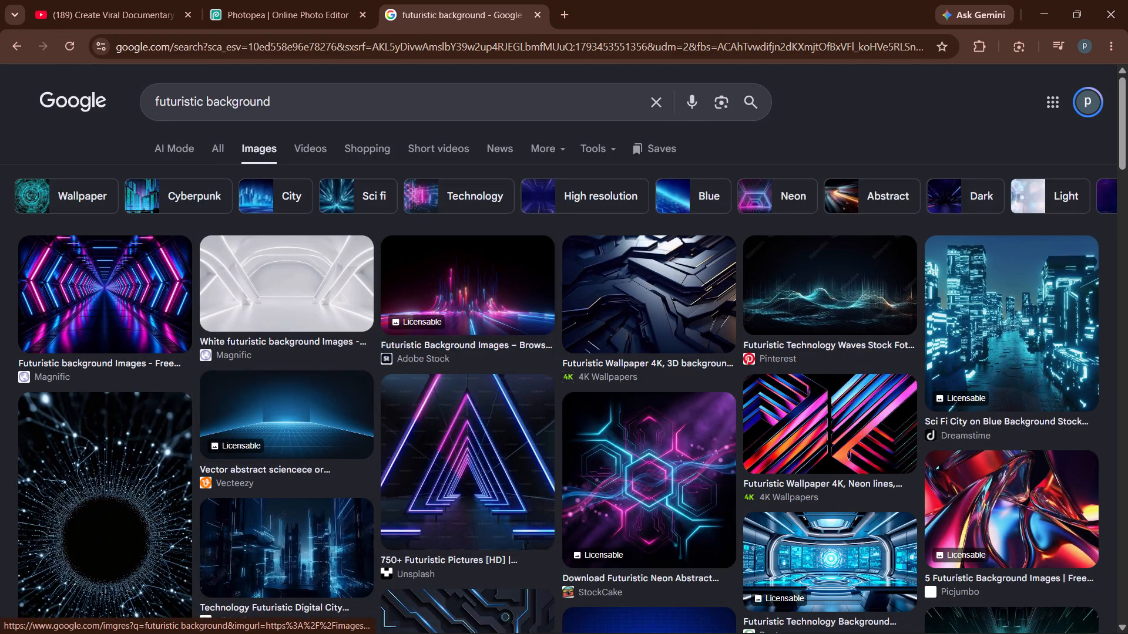
Refine the image search to "futuristic background with buliding in thumbnail ratio".
{"action": "left_click", "coordinate": [434, 120]}
{"action": "key", "text": "space"}
{"action": "type", "text": "with buliding in 1980"}
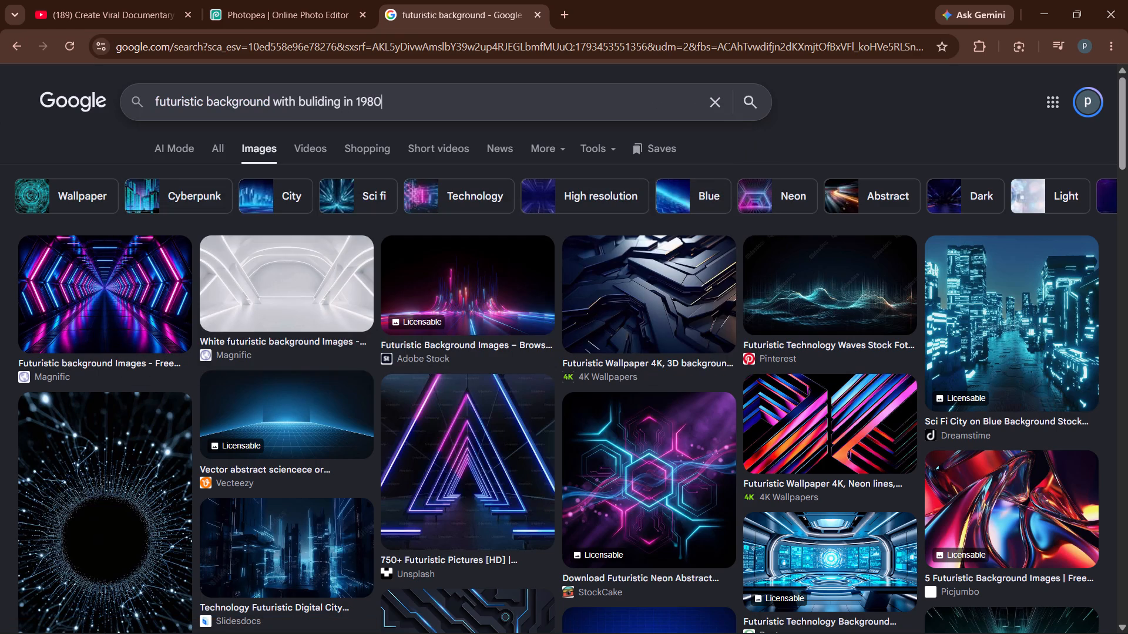
{"action": "key", "text": "space"}
{"action": "type", "text": "10"}
{"action": "key", "text": "BackSpace"}
{"action": "key", "text": "BackSpace"}
{"action": "key", "text": "BackSpace"}
{"action": "key", "text": "BackSpace"}
{"action": "key", "text": "BackSpace"}
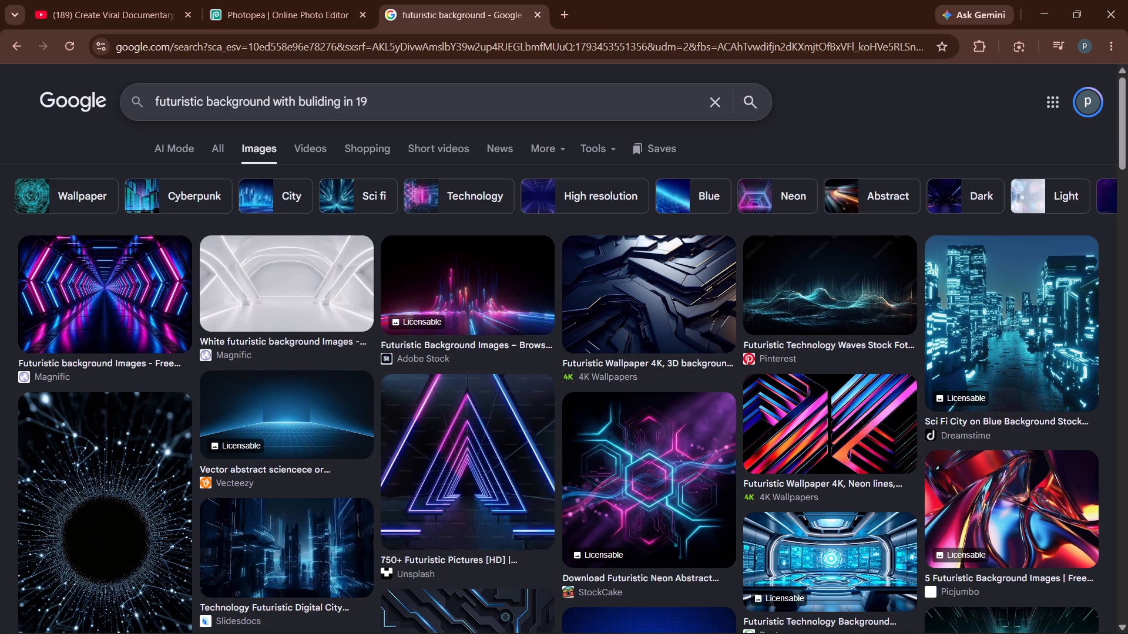
{"action": "key", "text": "BackSpace"}
{"action": "key", "text": "BackSpace"}
{"action": "type", "text": "thumbnail ratio"}
{"action": "key", "text": "Return"}
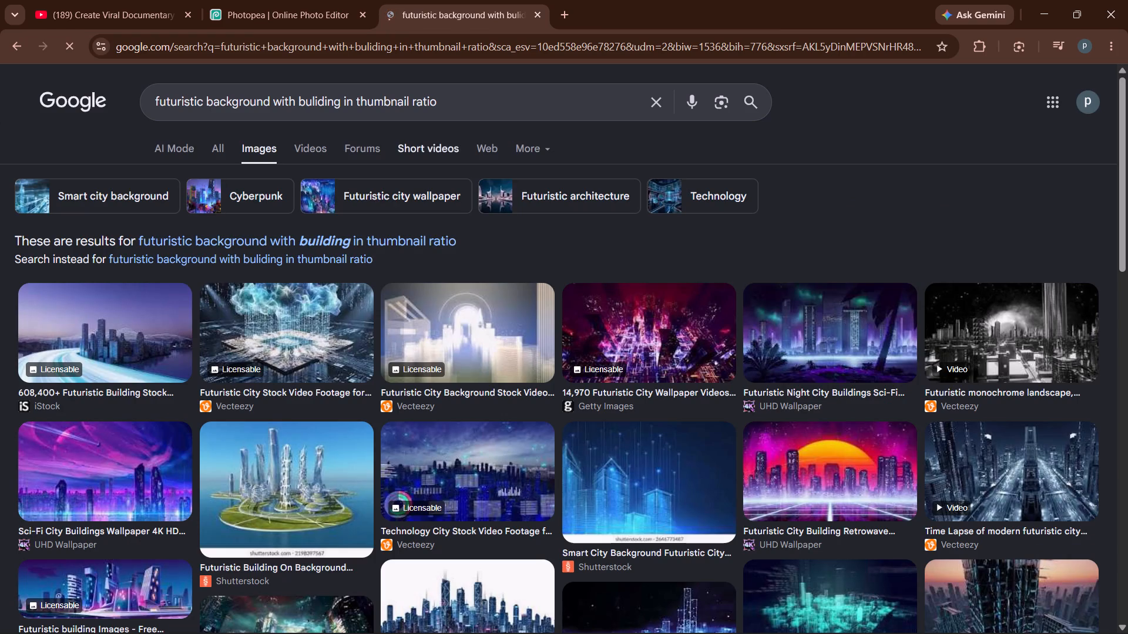
Find the blue 4k Future City Wallpapers image from Wallpaper Cave among the results and copy it.
{"action": "scroll", "coordinate": [430, 360], "scroll_direction": "down", "scroll_amount": 2}
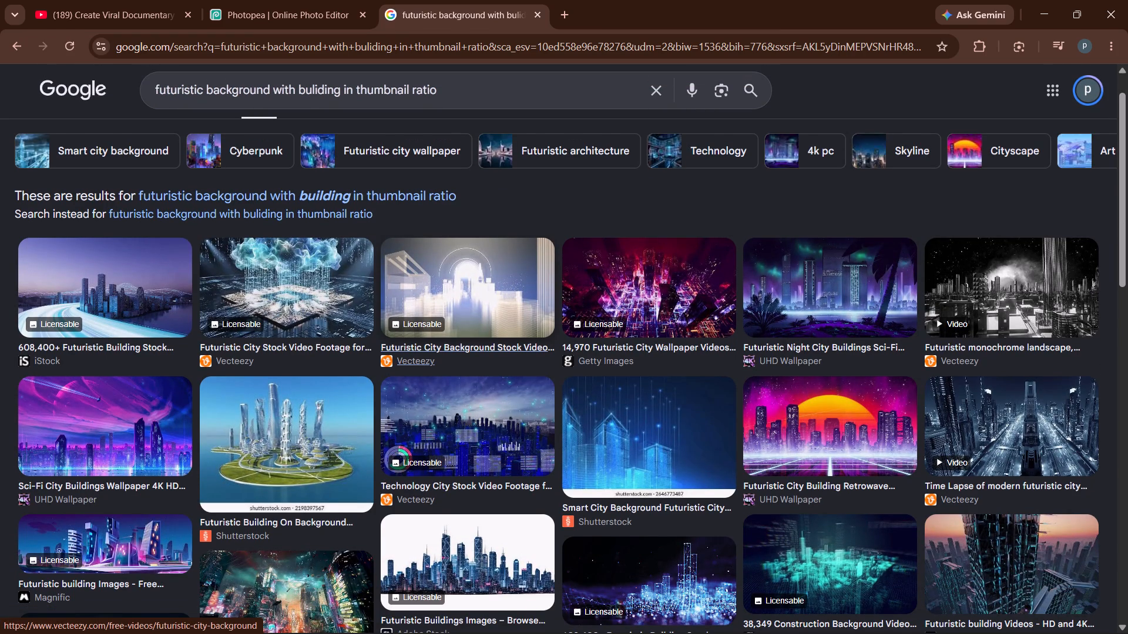
{"action": "scroll", "coordinate": [622, 386], "scroll_direction": "down", "scroll_amount": 1}
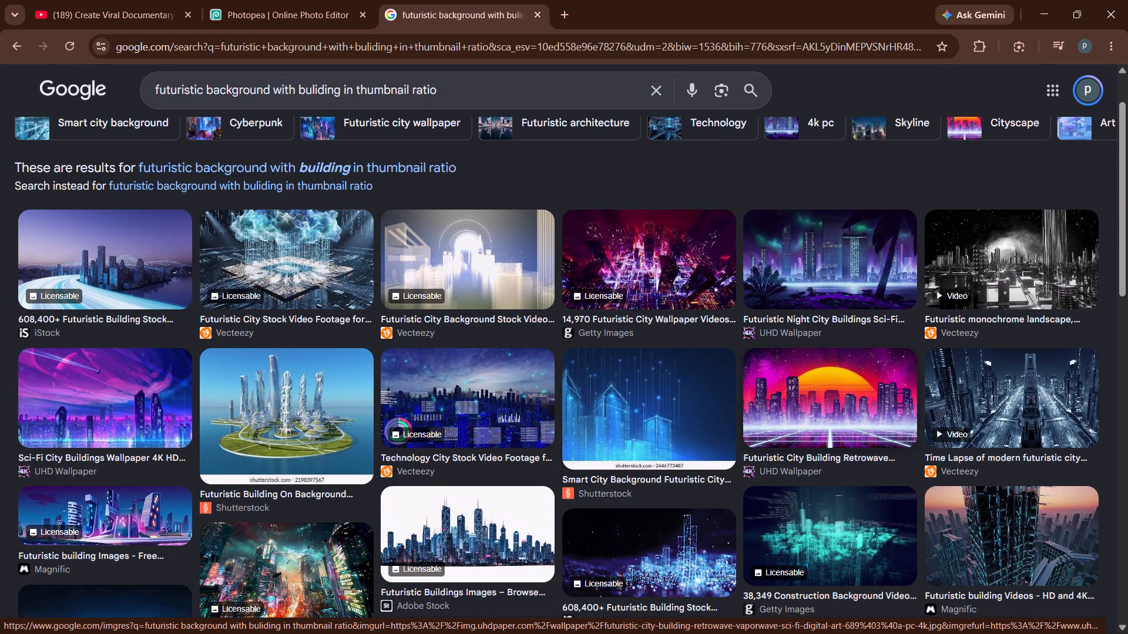
{"action": "scroll", "coordinate": [737, 439], "scroll_direction": "down", "scroll_amount": 2}
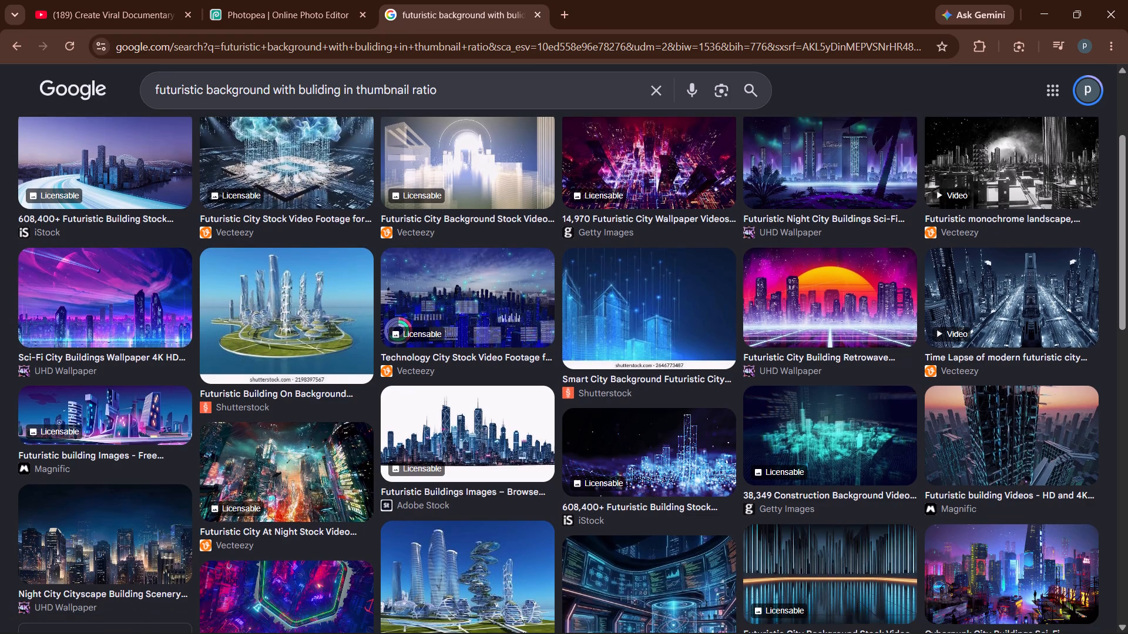
{"action": "scroll", "coordinate": [737, 439], "scroll_direction": "up", "scroll_amount": 1}
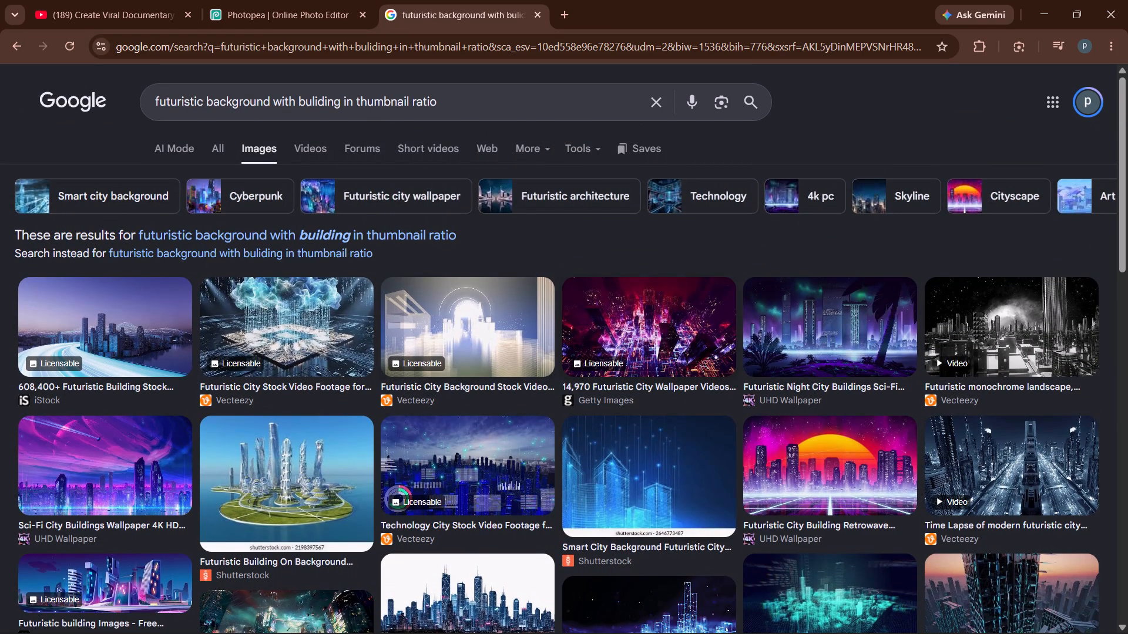
{"action": "left_click", "coordinate": [775, 343]}
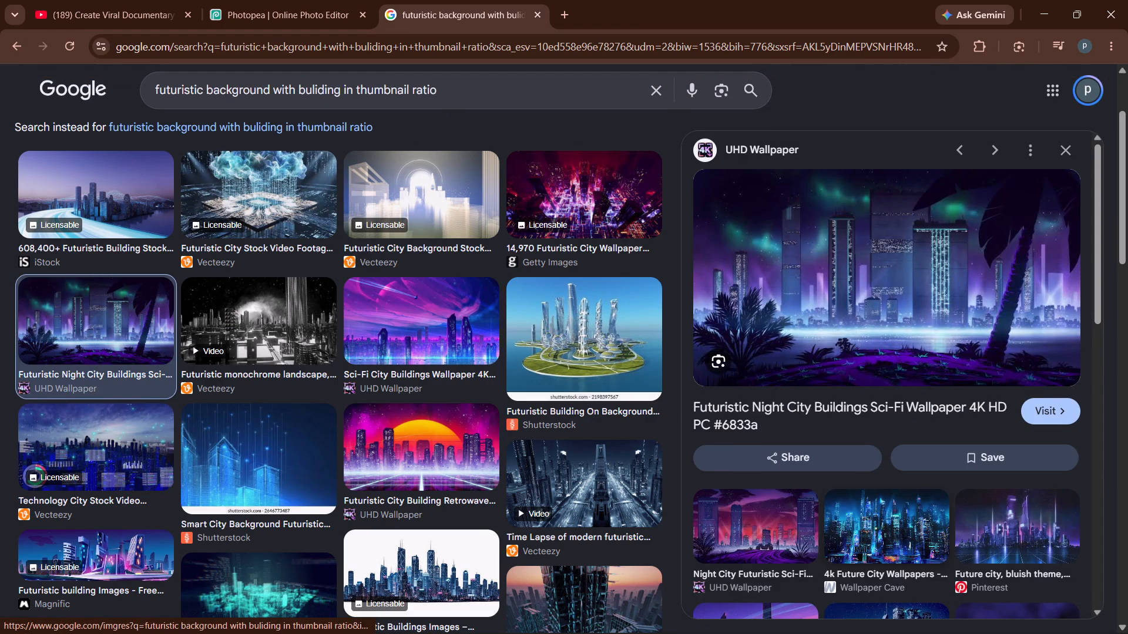
{"action": "left_click", "coordinate": [872, 522]}
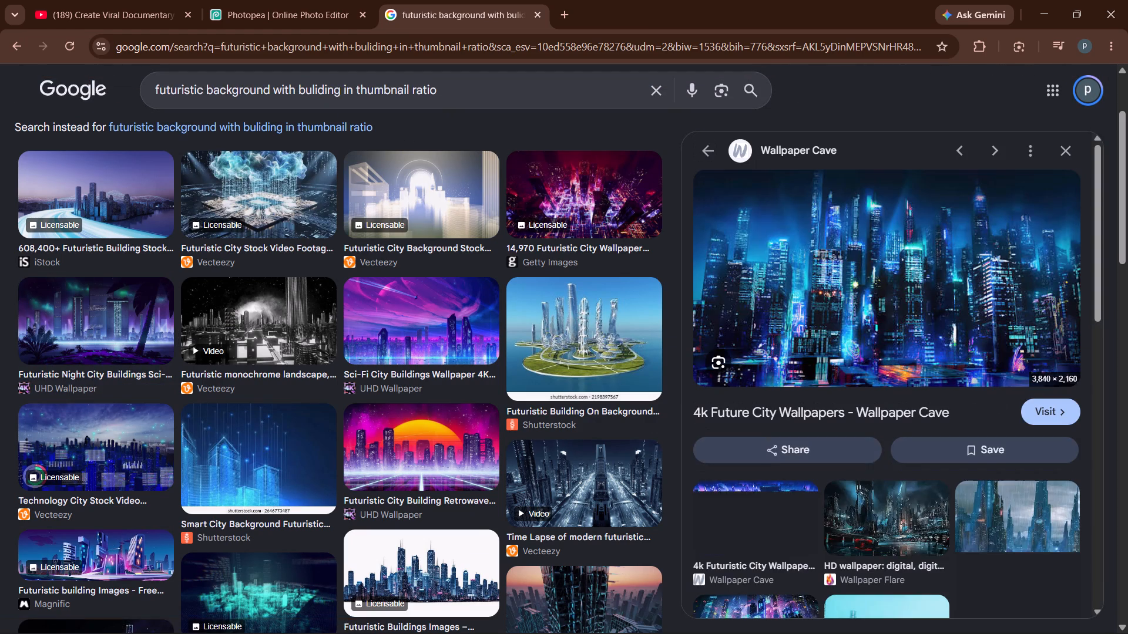
{"action": "left_click", "coordinate": [857, 290]}
{"action": "right_click", "coordinate": [857, 290]}
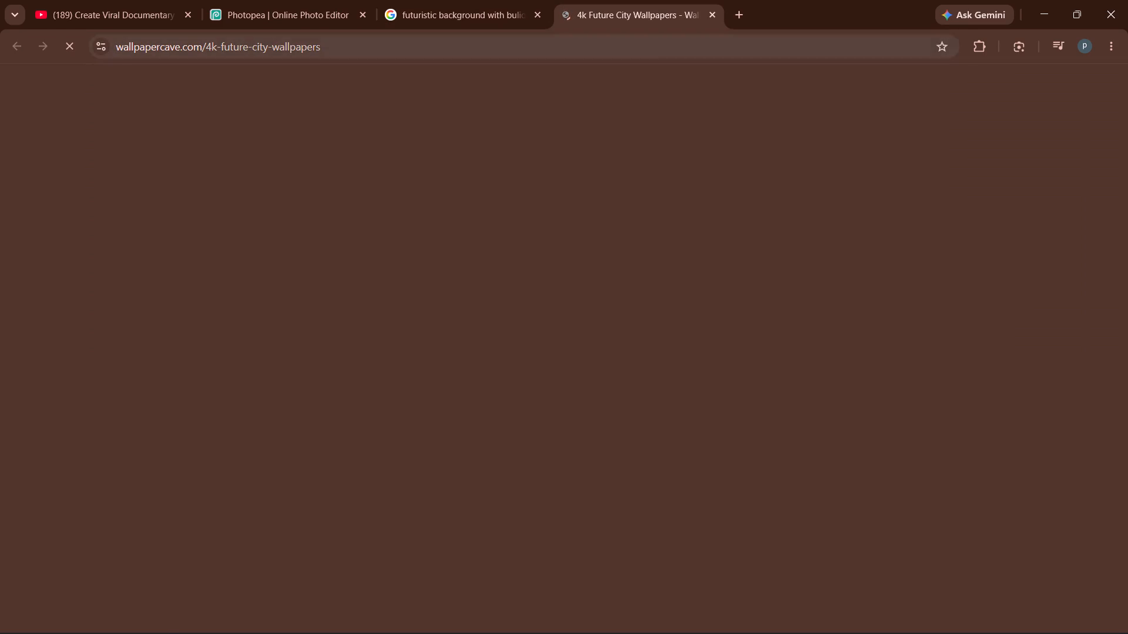
{"action": "left_click", "coordinate": [714, 16]}
{"action": "right_click", "coordinate": [861, 316]}
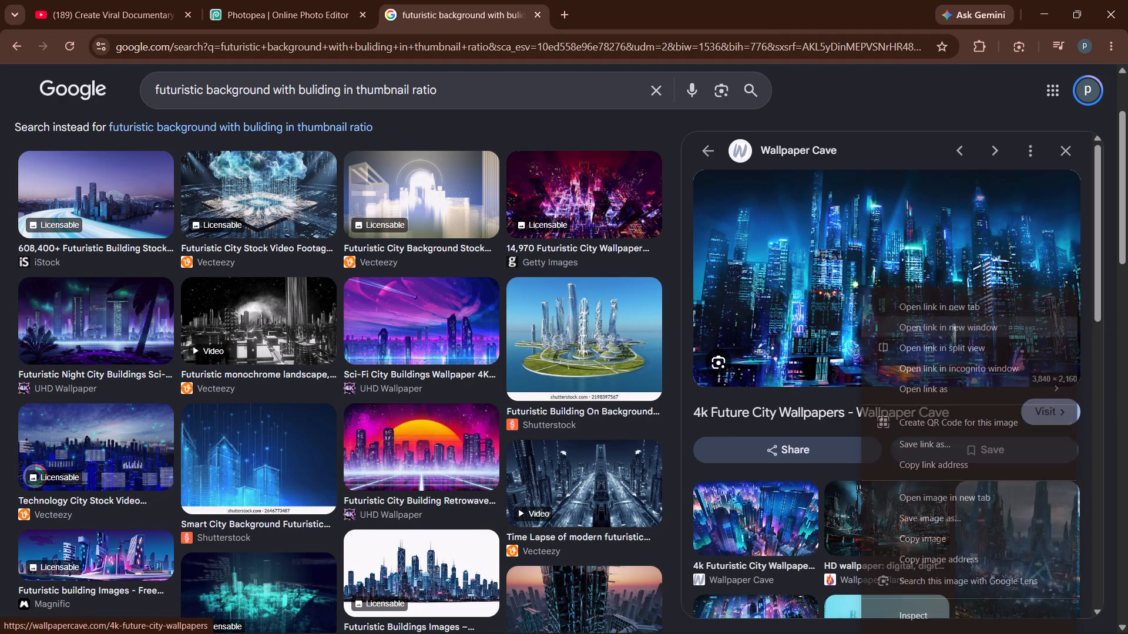
{"action": "left_click", "coordinate": [915, 529]}
Switch to Photopea and paste the copied city image over the blank thumbnail background.
{"action": "left_click", "coordinate": [250, 15]}
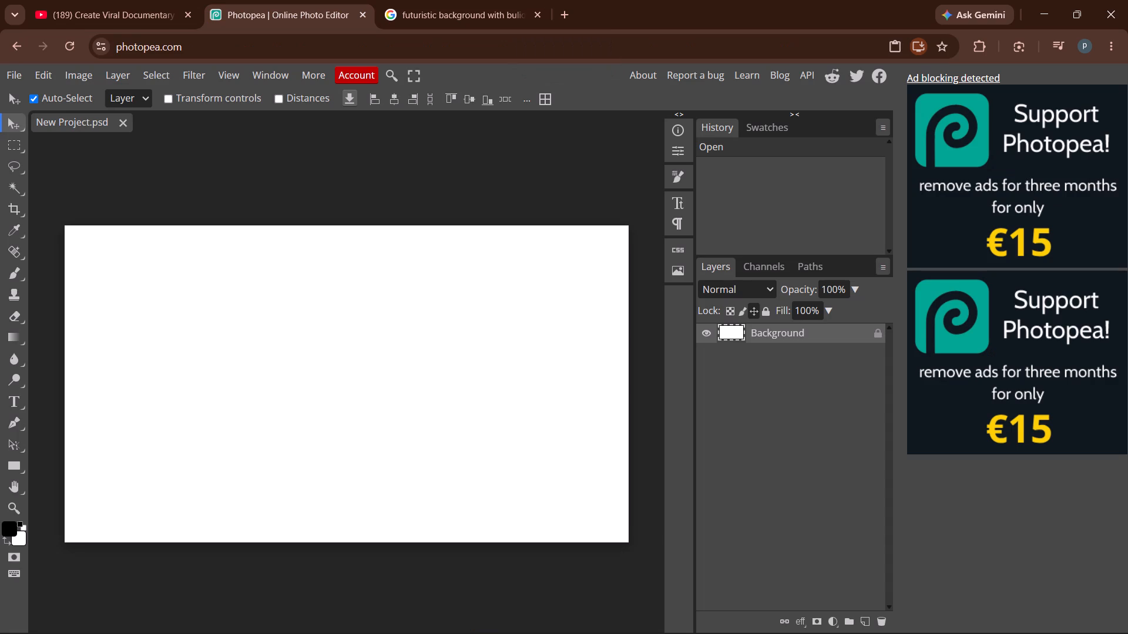
{"action": "key", "text": "ctrl+v"}
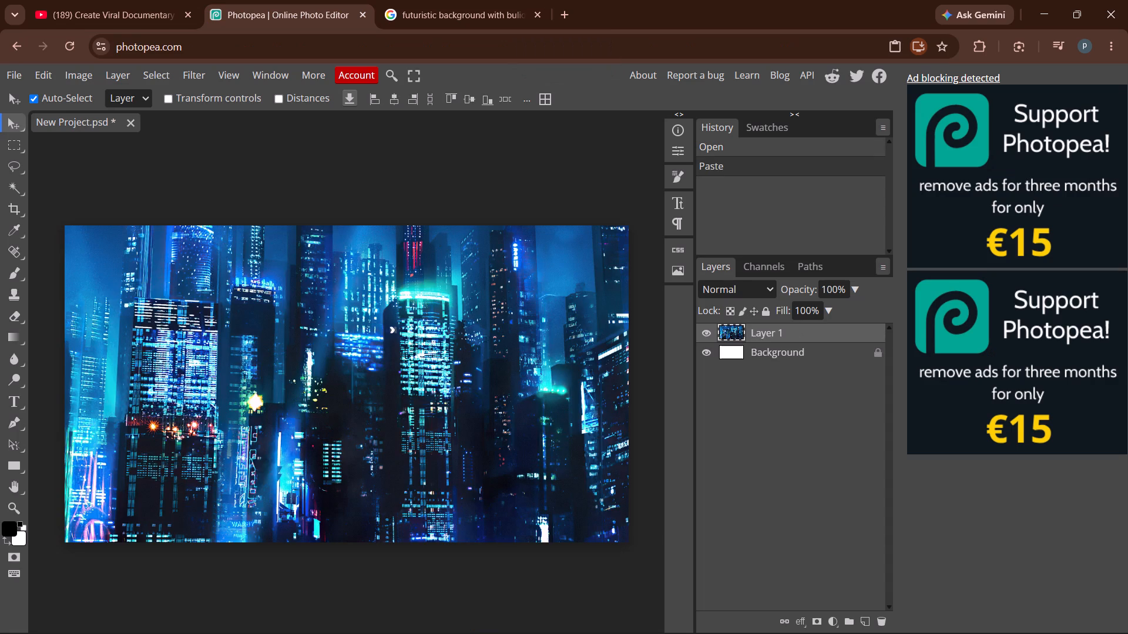
{"action": "left_click", "coordinate": [338, 393]}
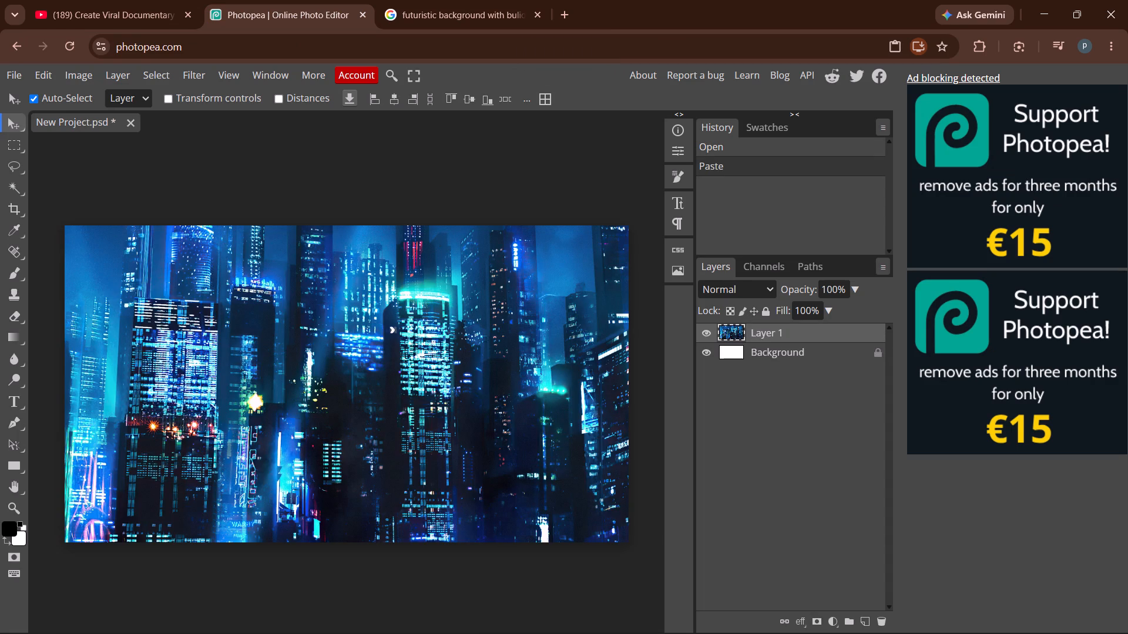
Place the Photopea tab before the tutorial's and replay the section from about 0:44 on adding a Levels adjustment.
{"action": "left_click", "coordinate": [834, 625]}
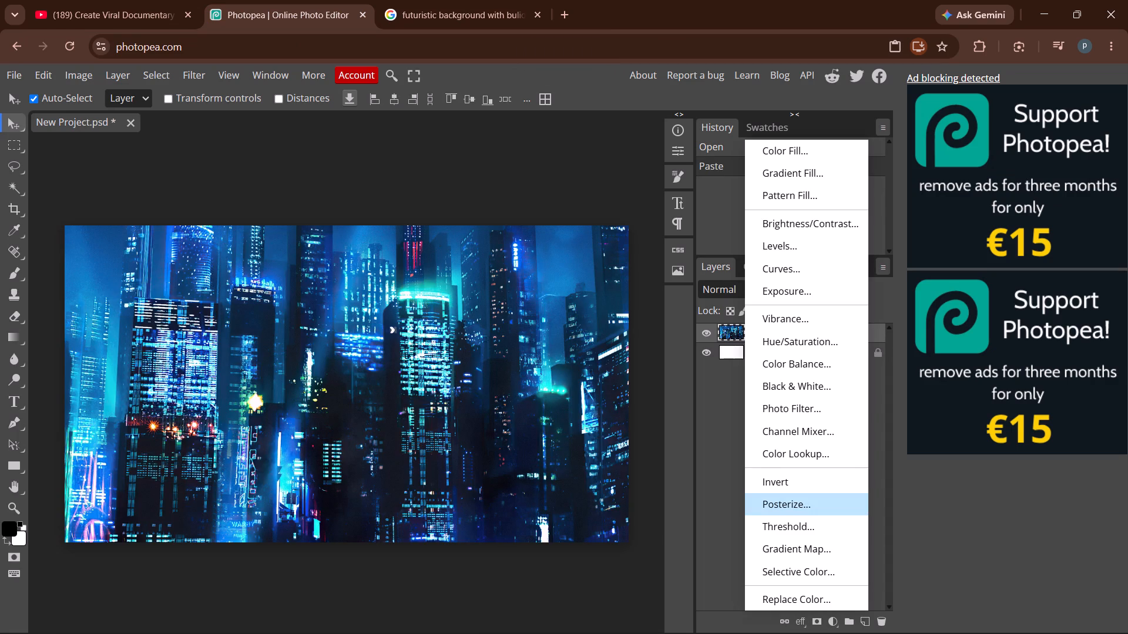
{"action": "left_click", "coordinate": [476, 6]}
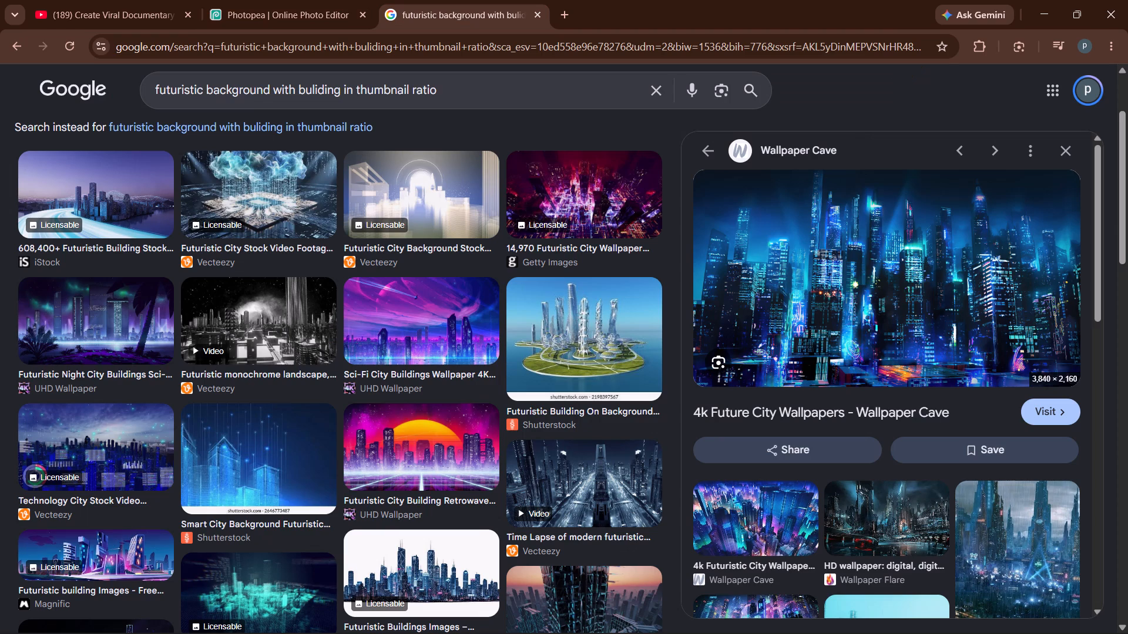
{"action": "left_click_drag", "start_coordinate": [296, 0], "coordinate": [145, 0]}
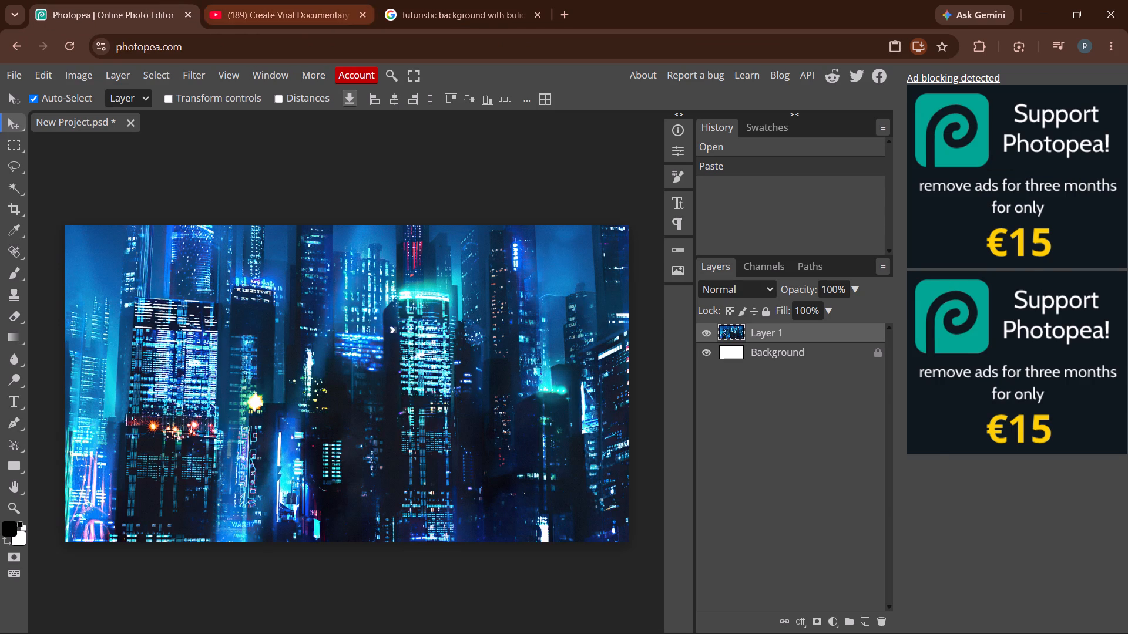
{"action": "left_click", "coordinate": [251, 10]}
{"action": "key", "text": "Left"}
{"action": "key", "text": "Left"}
{"action": "key", "text": "space"}
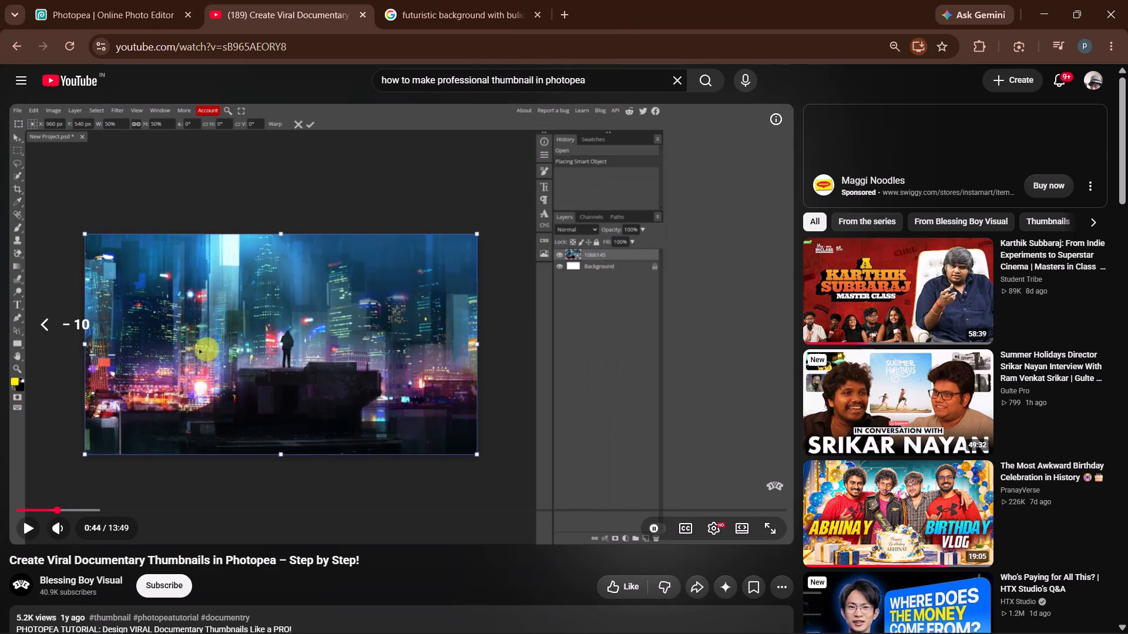
{"action": "key", "text": "Right"}
{"action": "key", "text": "Right"}
{"action": "key", "text": "space"}
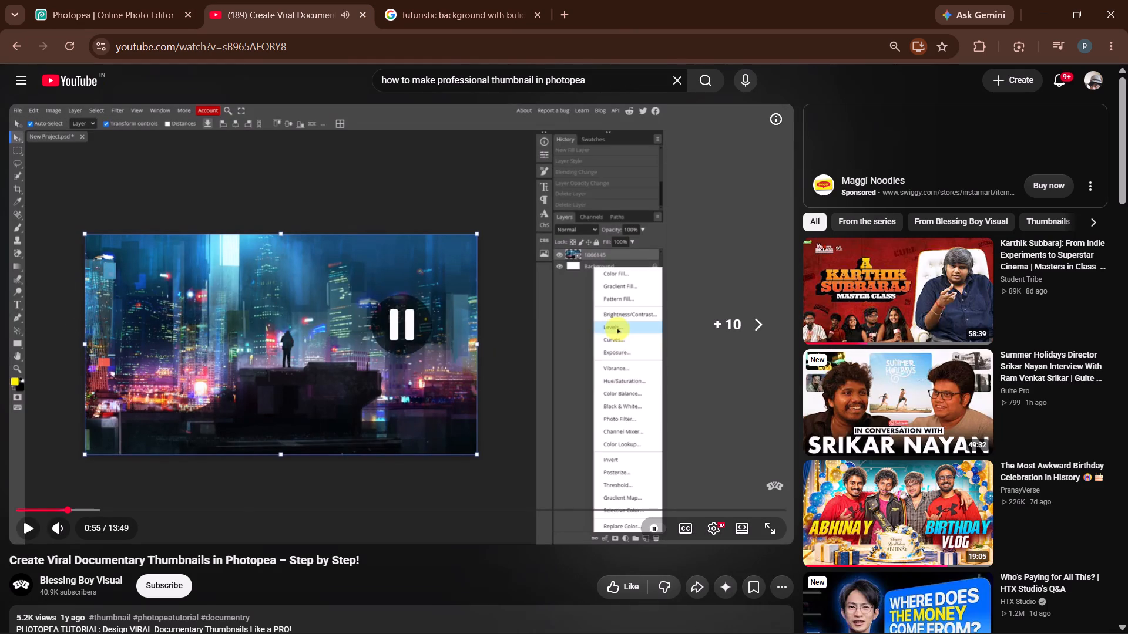
{"action": "key", "text": "space"}
{"action": "key", "text": "Left"}
{"action": "key", "text": "Left"}
{"action": "key", "text": "Left"}
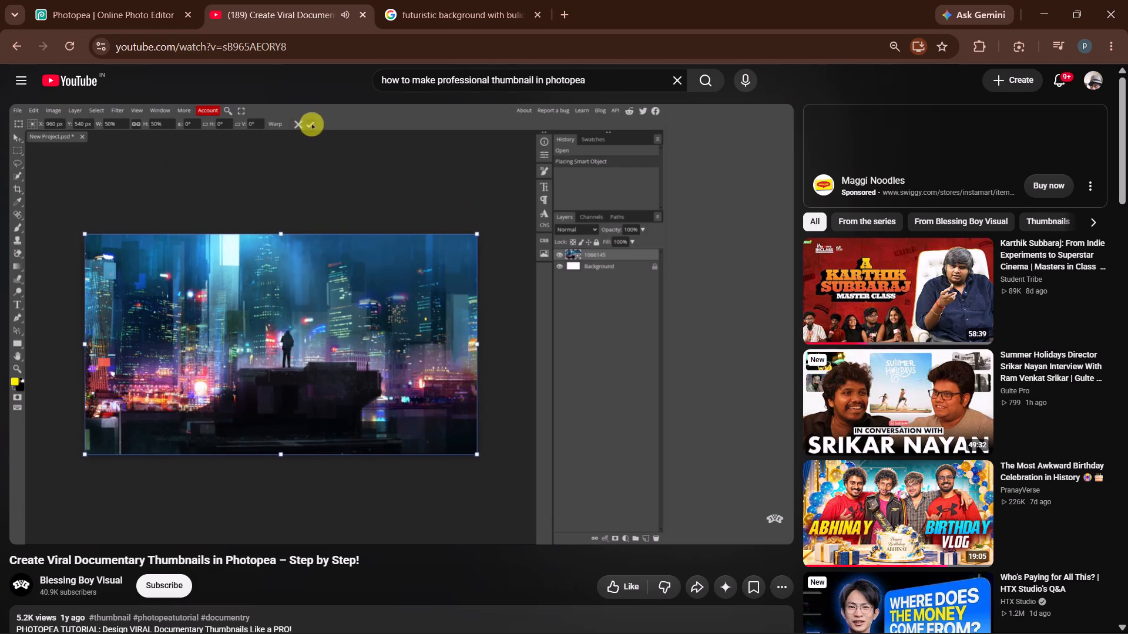
{"action": "key", "text": "Right"}
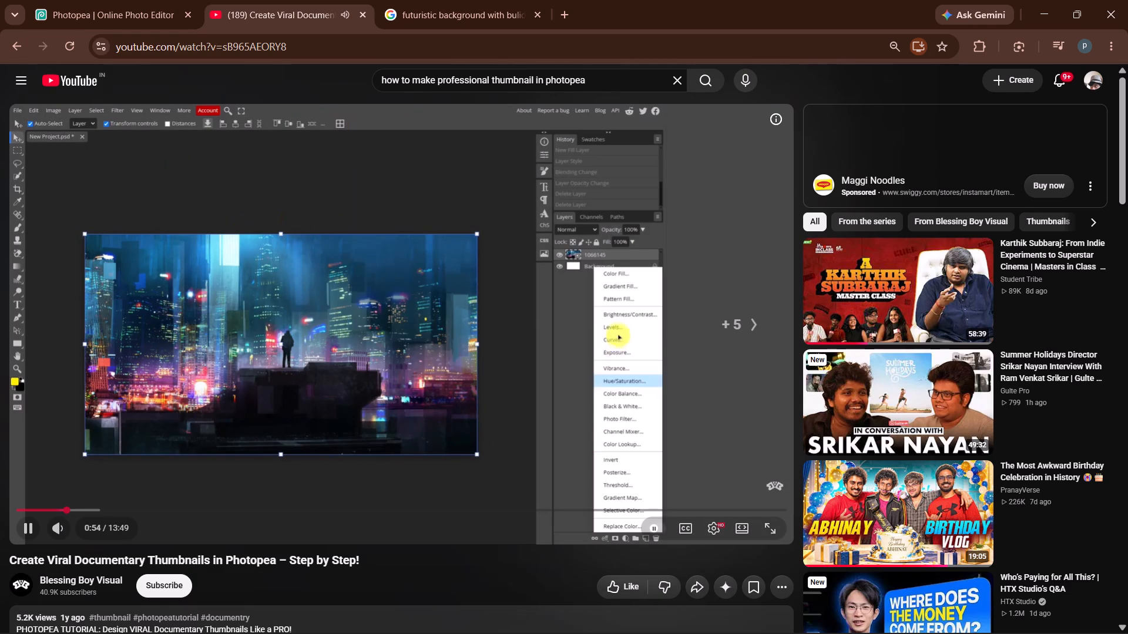
Back in Photopea, add a Levels adjustment layer above the city image, with black input 0 and midtones 0.74.
{"action": "left_click", "coordinate": [145, 0]}
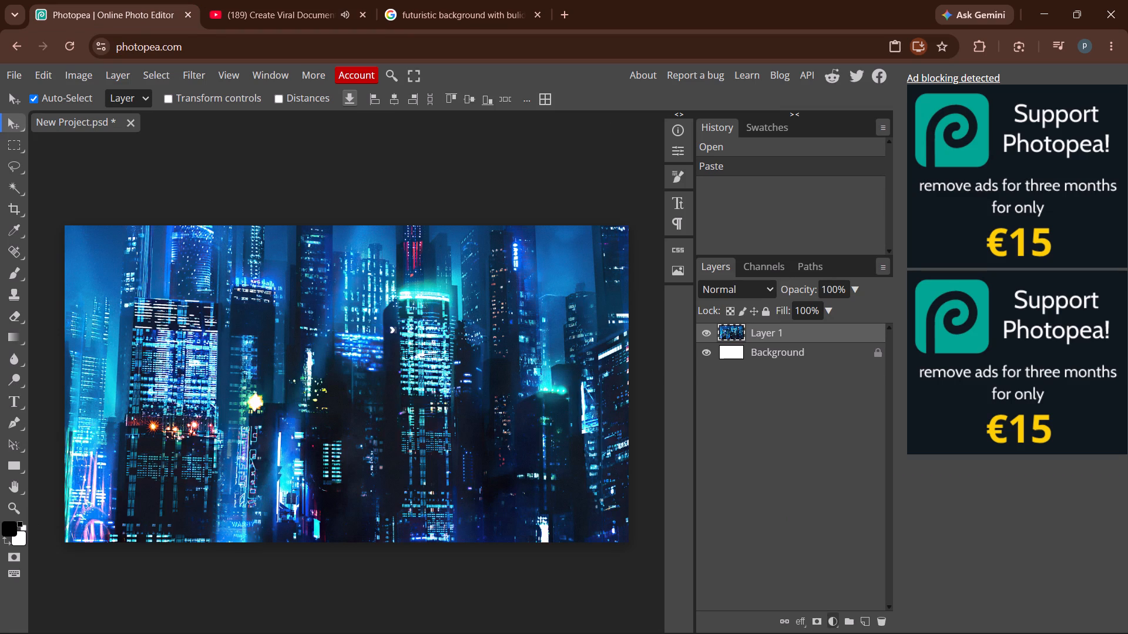
{"action": "left_click", "coordinate": [827, 618]}
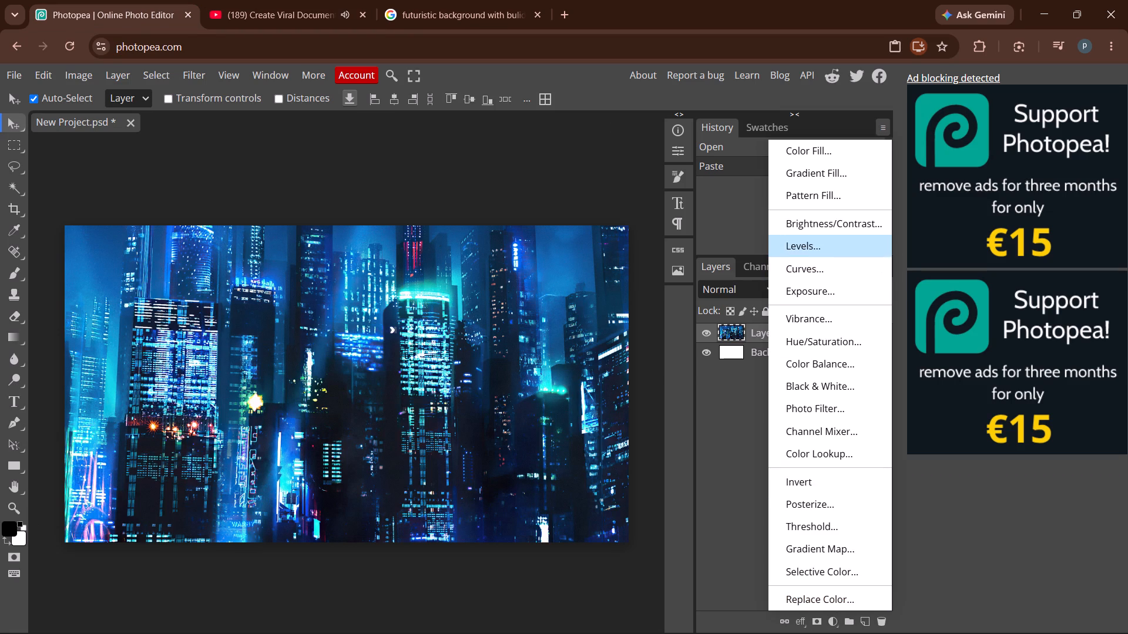
{"action": "left_click", "coordinate": [780, 245]}
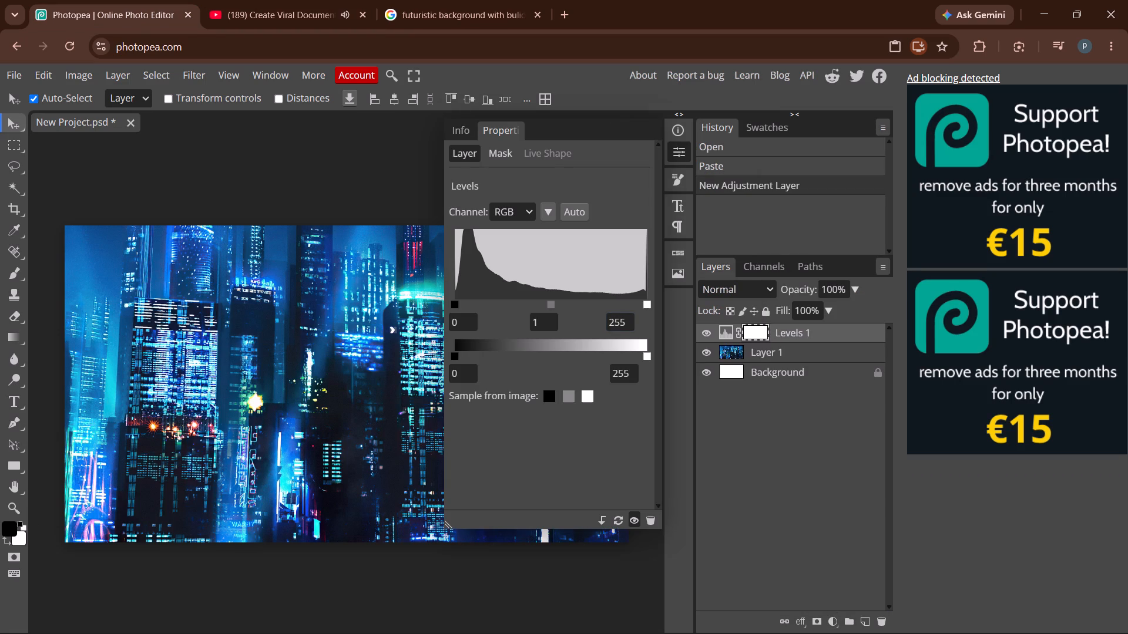
{"action": "left_click_drag", "start_coordinate": [458, 306], "coordinate": [493, 306]}
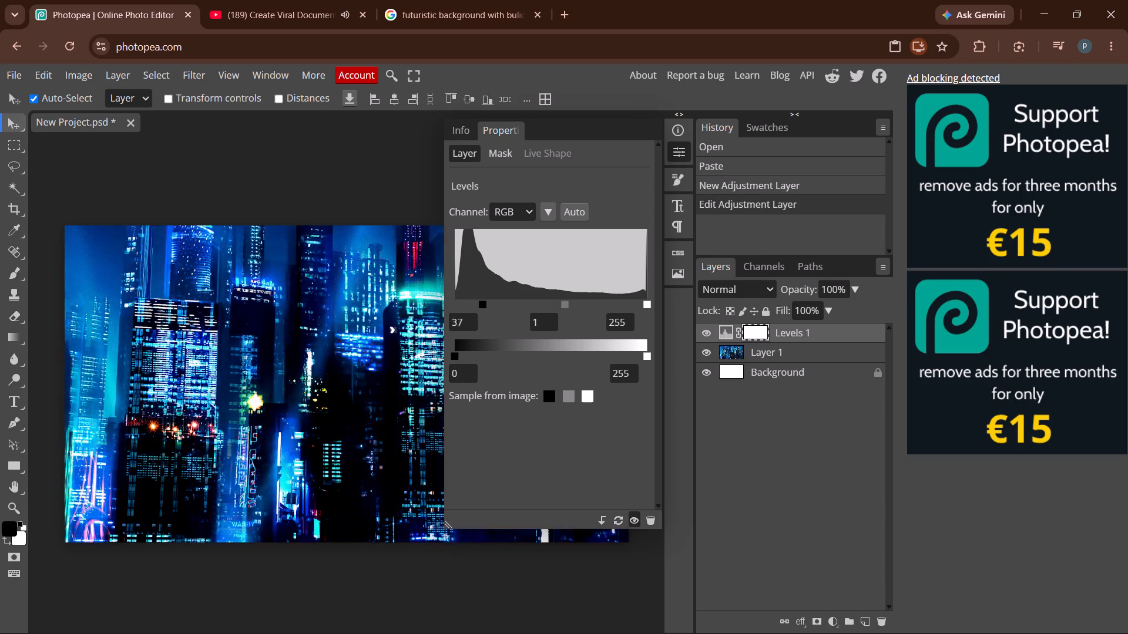
{"action": "left_click_drag", "start_coordinate": [493, 306], "coordinate": [321, 318]}
{"action": "left_click_drag", "start_coordinate": [552, 307], "coordinate": [563, 307]}
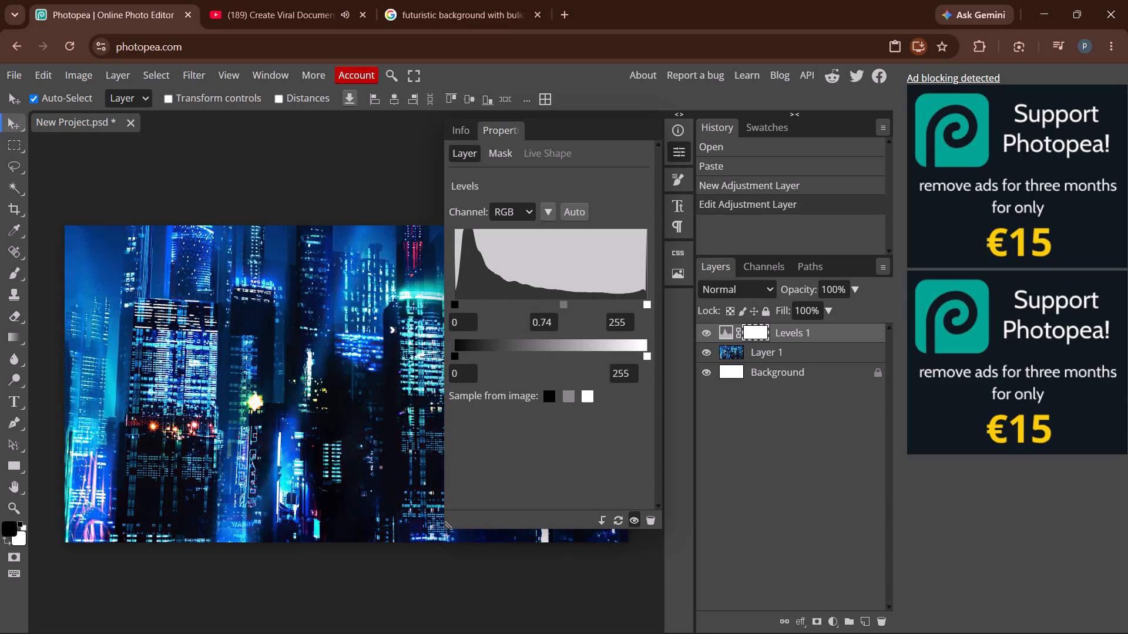
Fine-tune the Levels adjustment over the city image, setting midtones to 0.73 and lowering the white input slightly below 255.
{"action": "left_click_drag", "start_coordinate": [563, 307], "coordinate": [564, 307]}
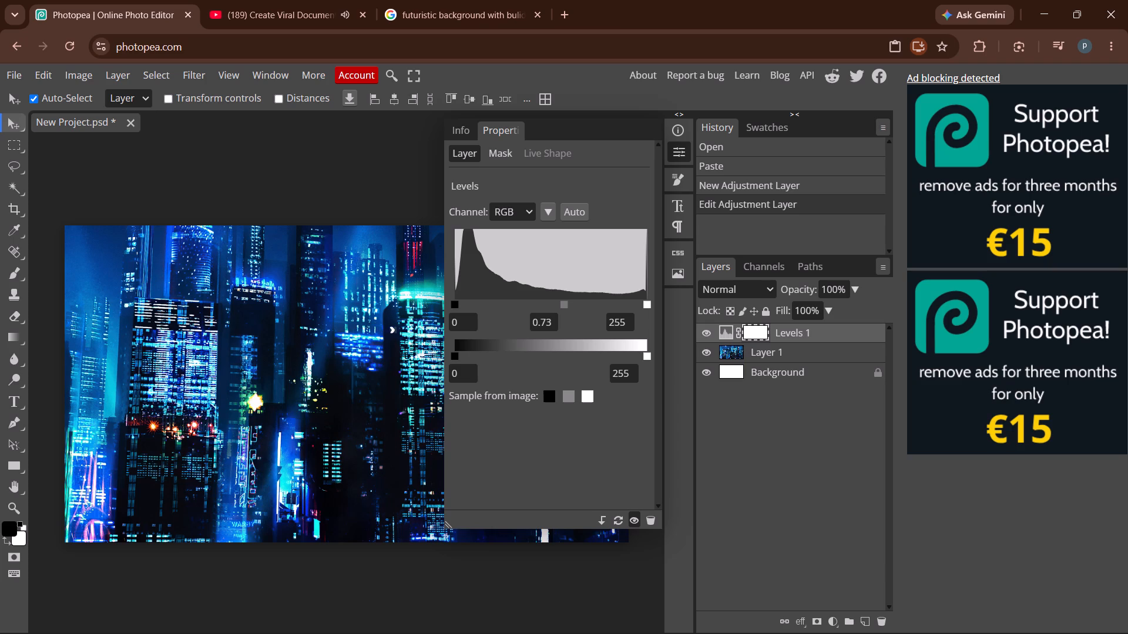
{"action": "left_click_drag", "start_coordinate": [647, 308], "coordinate": [632, 308]}
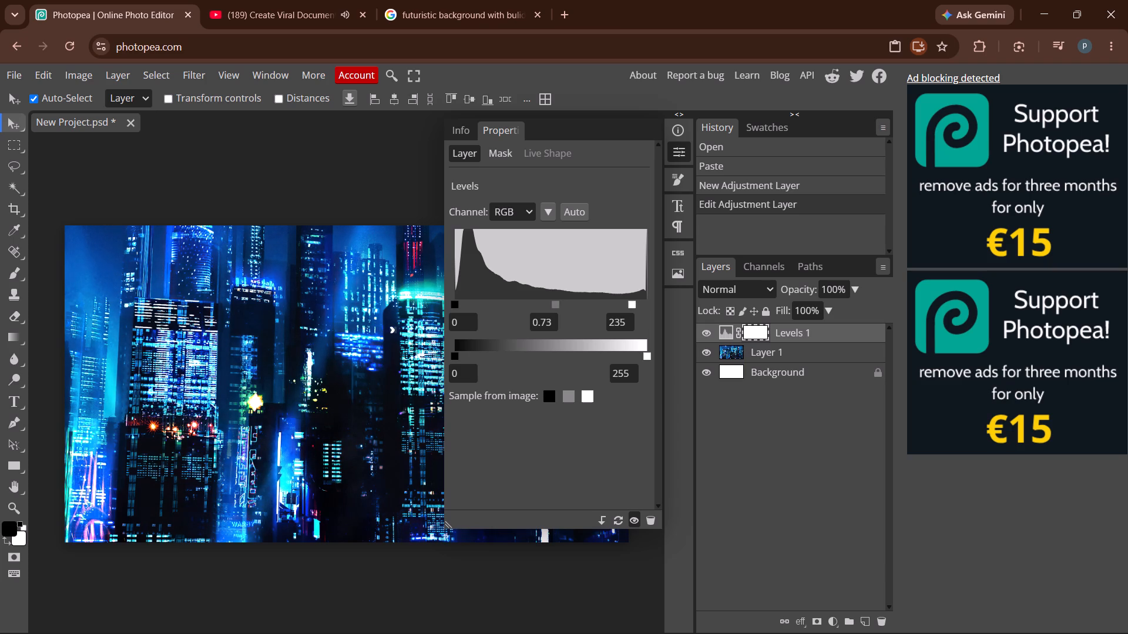
{"action": "left_click_drag", "start_coordinate": [632, 308], "coordinate": [636, 309]}
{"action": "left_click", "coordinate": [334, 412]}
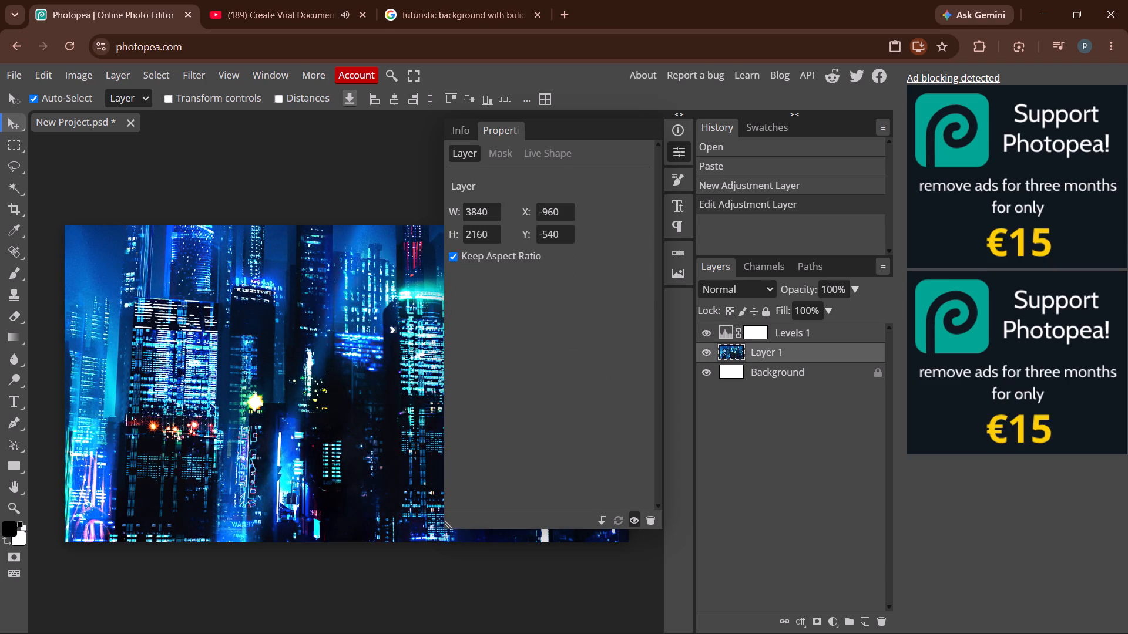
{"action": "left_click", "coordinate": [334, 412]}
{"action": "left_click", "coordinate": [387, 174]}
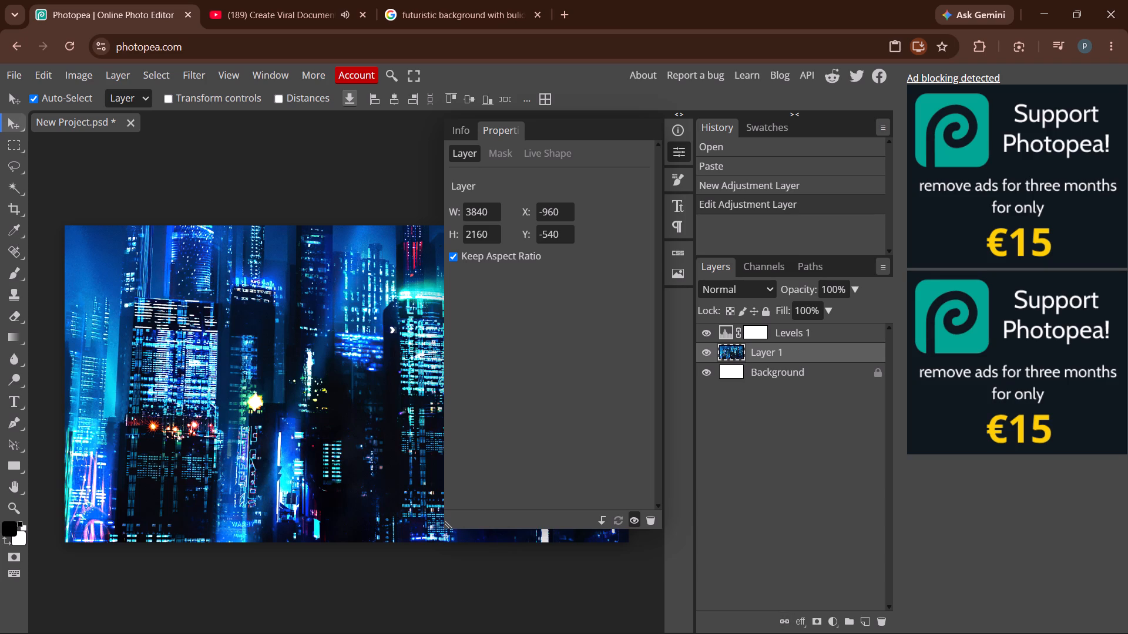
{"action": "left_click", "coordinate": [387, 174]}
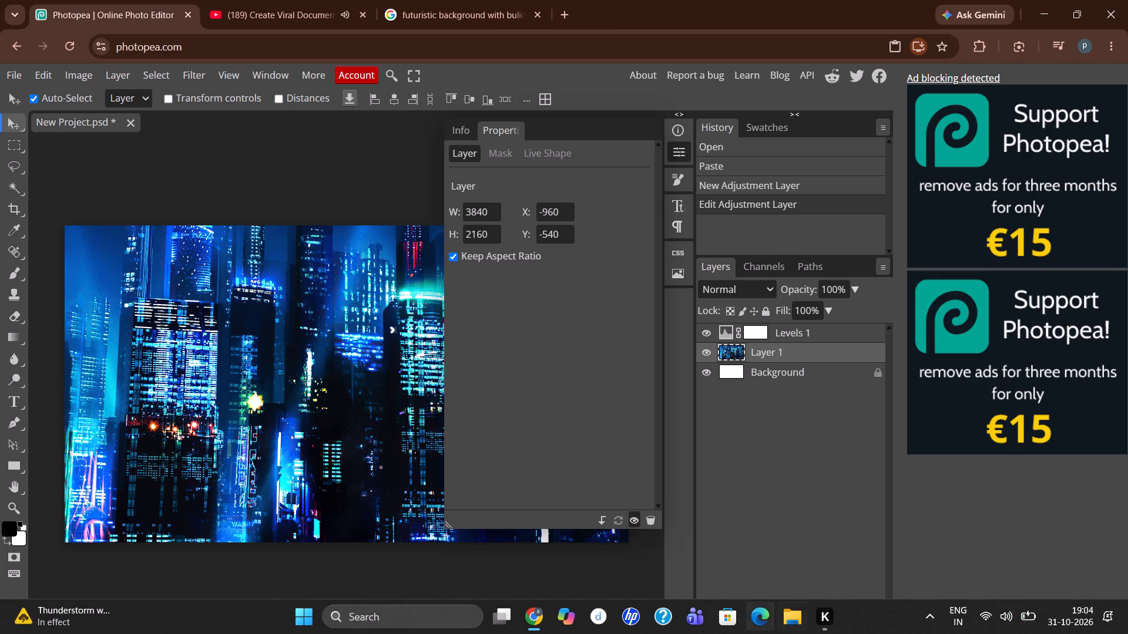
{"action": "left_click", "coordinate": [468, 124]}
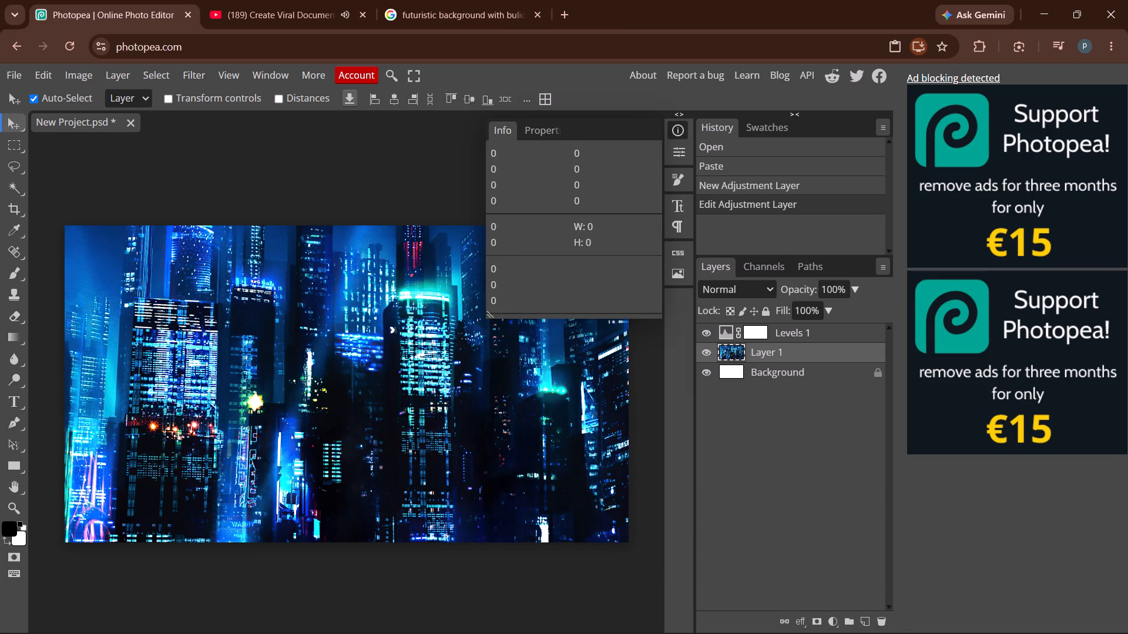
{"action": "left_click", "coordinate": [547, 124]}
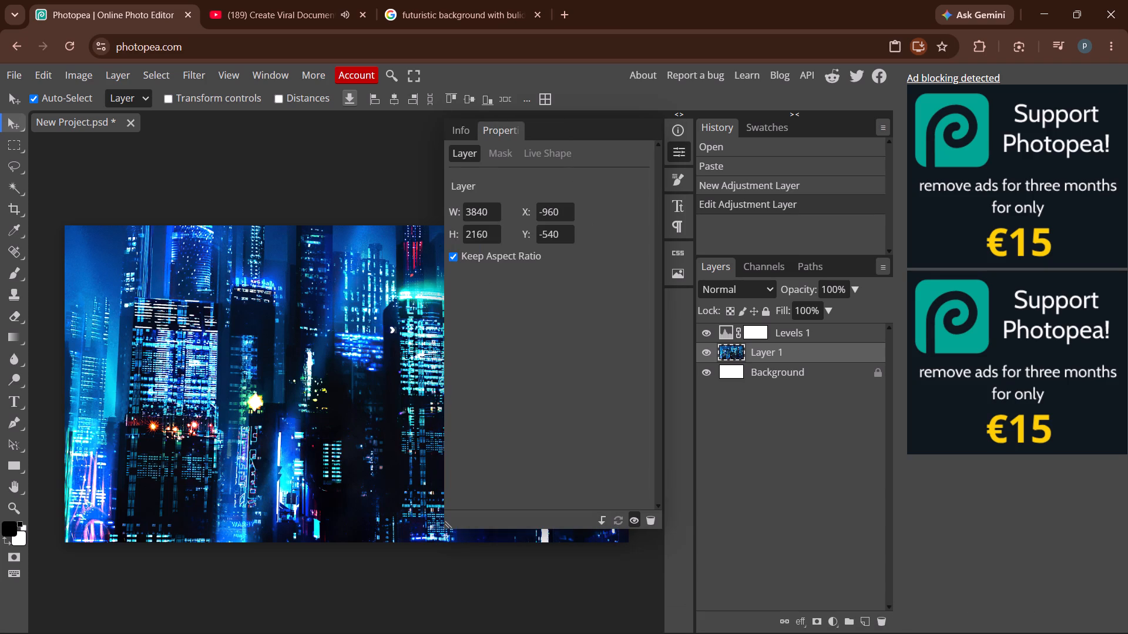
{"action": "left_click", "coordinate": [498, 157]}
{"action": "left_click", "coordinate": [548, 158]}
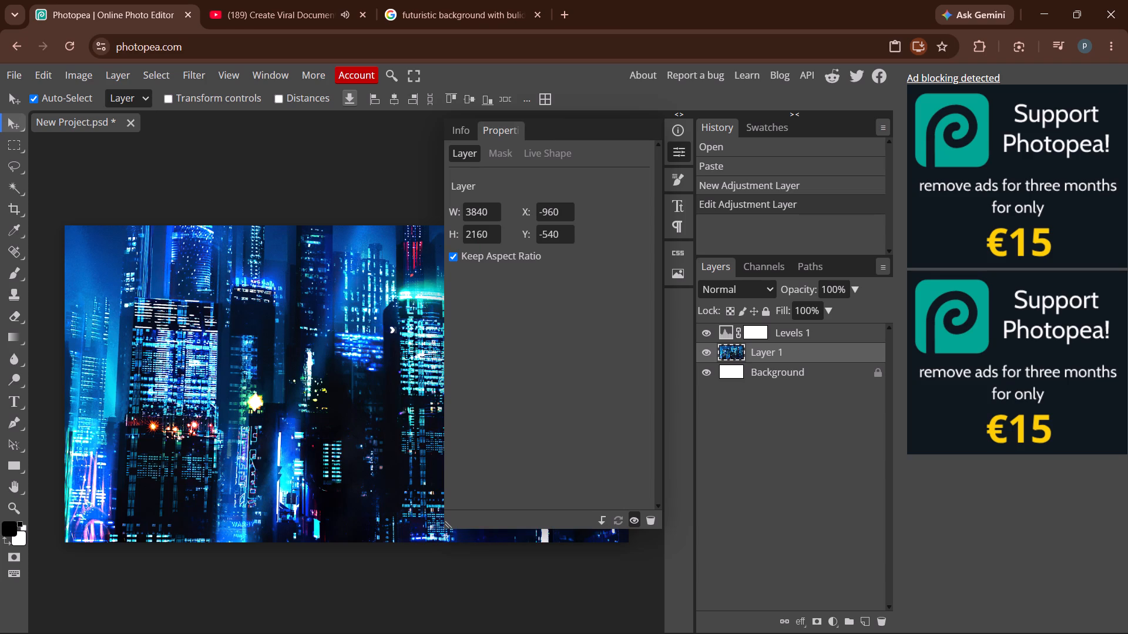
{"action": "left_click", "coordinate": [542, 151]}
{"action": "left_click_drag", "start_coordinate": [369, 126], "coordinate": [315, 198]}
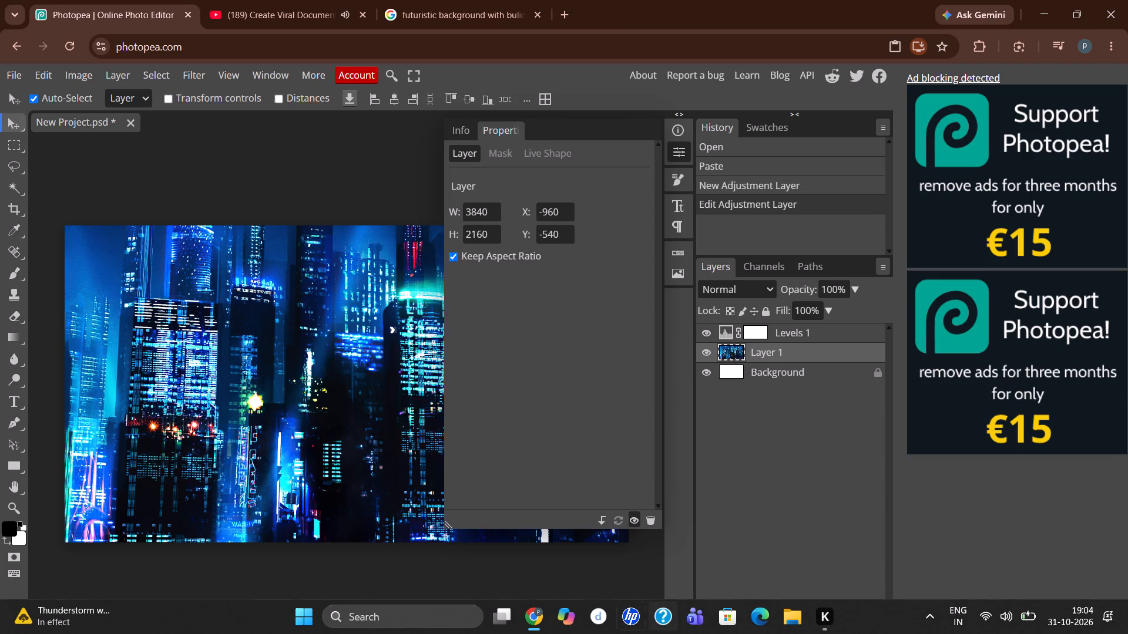
Switch to the YouTube tutorial and replay the section around 1:00 covering the Levels settings and closing the Properties panel.
{"action": "left_click", "coordinate": [219, 0]}
{"action": "key", "text": "Left"}
{"action": "key", "text": "Left"}
{"action": "key", "text": "Left"}
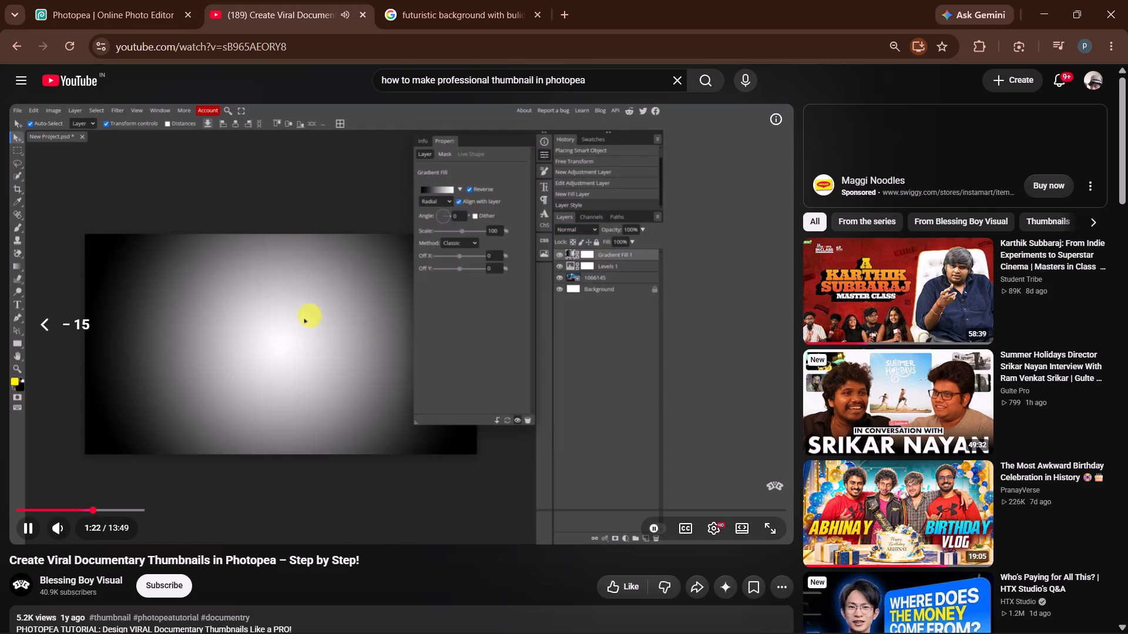
{"action": "key", "text": "Left"}
{"action": "key", "text": "Left"}
{"action": "key", "text": "Left"}
{"action": "key", "text": "Left"}
{"action": "key", "text": "Left"}
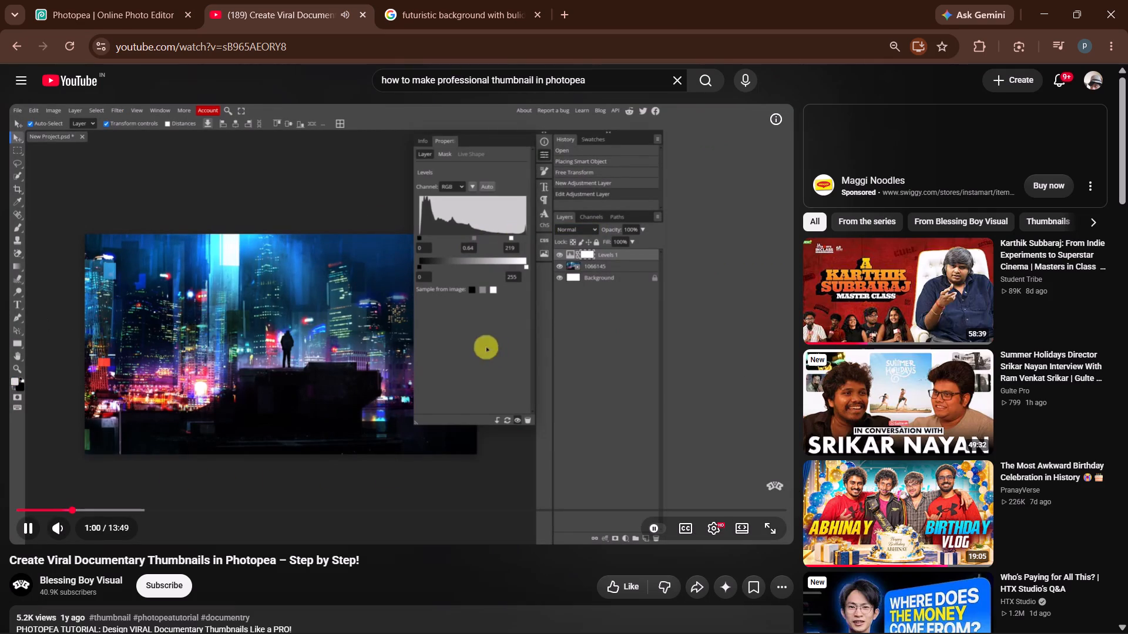
{"action": "key", "text": "Left"}
{"action": "key", "text": "Left"}
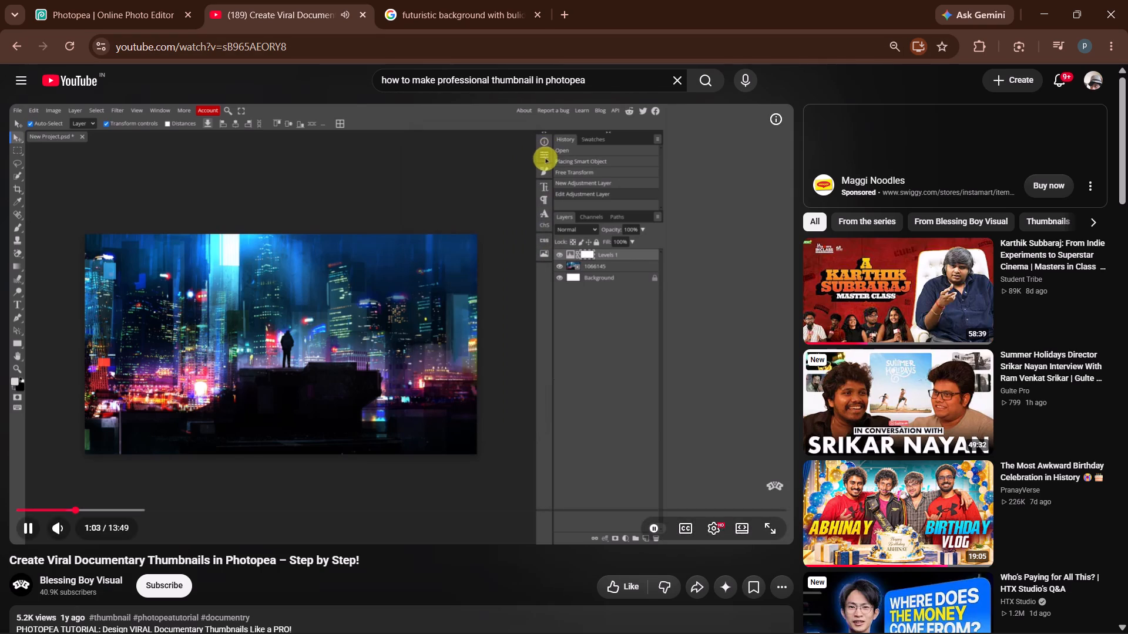
Return to Photopea and collapse the Properties panel so the whole canvas can be seen.
{"action": "left_click", "coordinate": [112, 0]}
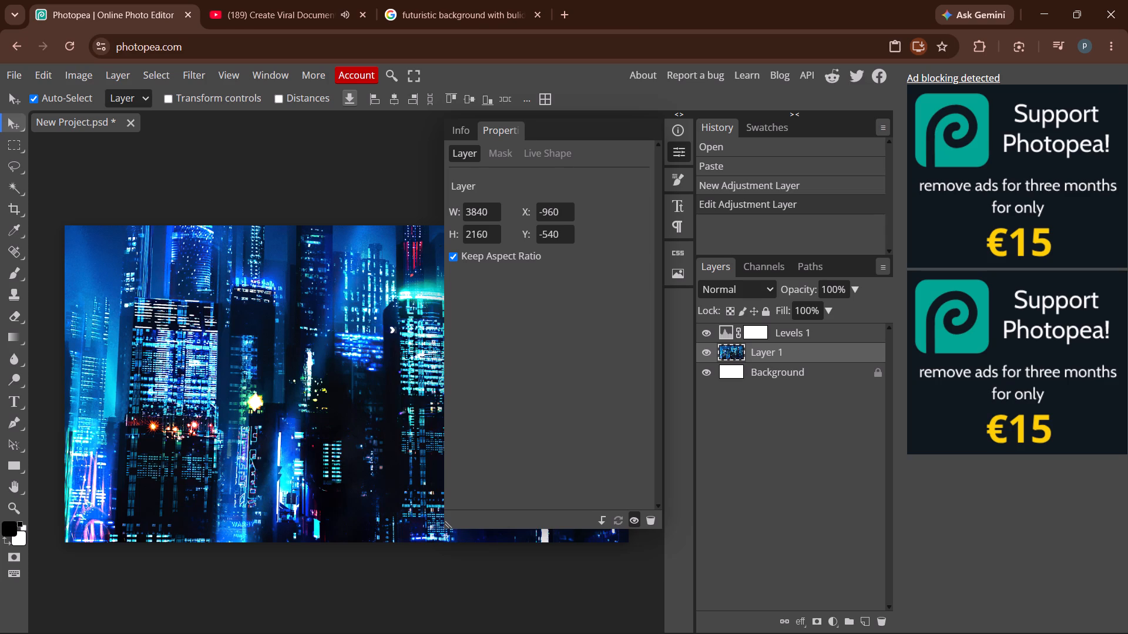
{"action": "left_click", "coordinate": [696, 155]}
{"action": "left_click", "coordinate": [684, 154]}
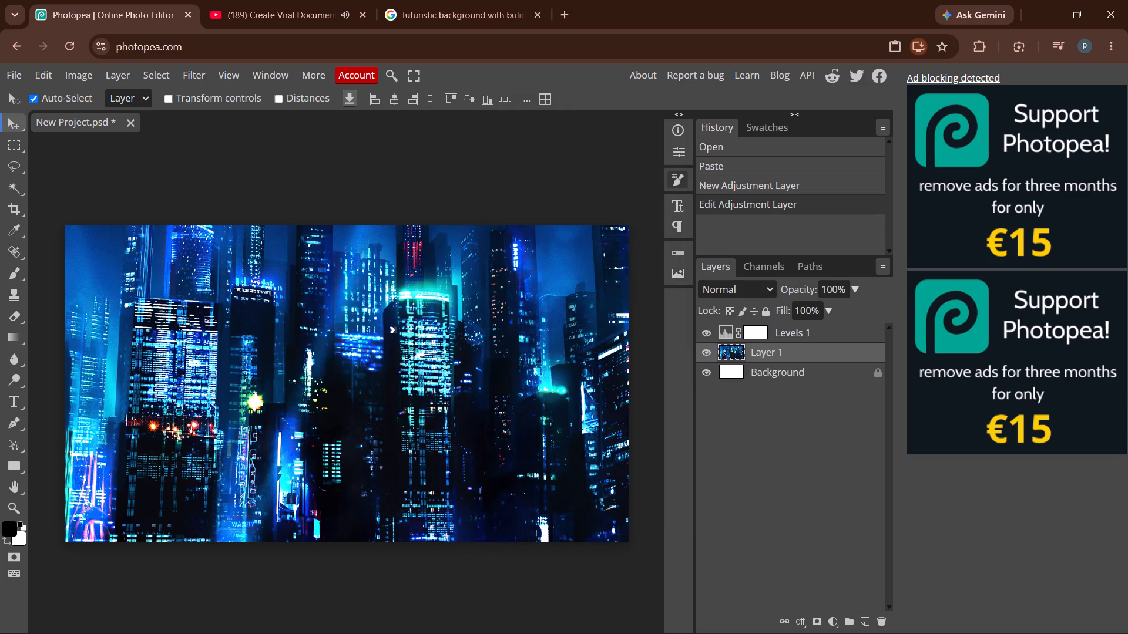
Add a raster mask to the city image layer.
{"action": "left_click", "coordinate": [792, 625]}
{"action": "left_click", "coordinate": [815, 626]}
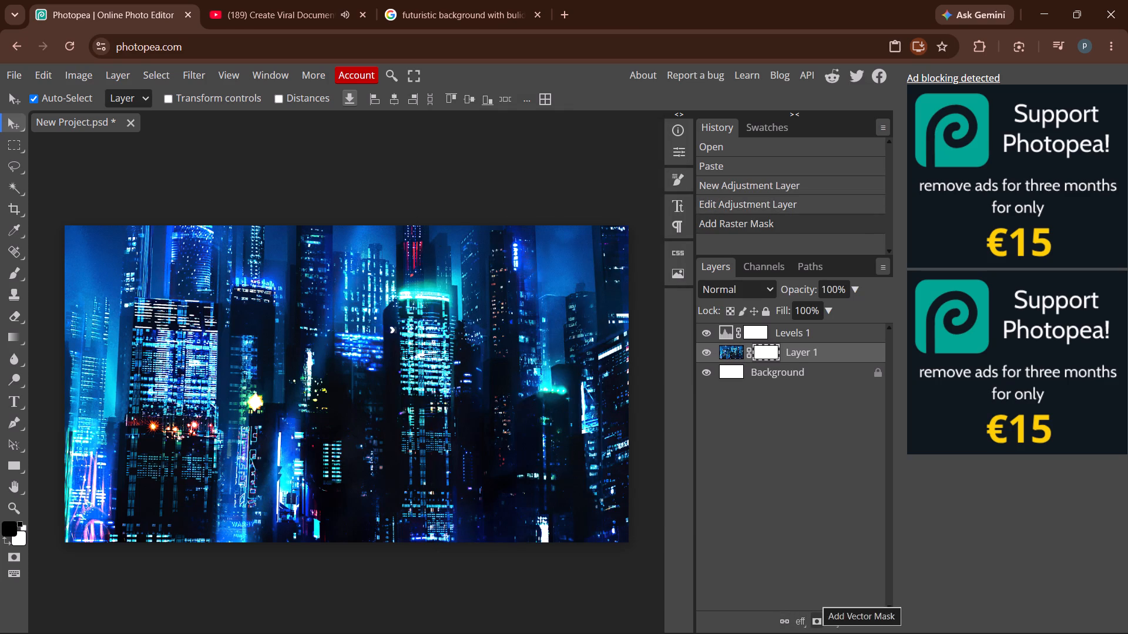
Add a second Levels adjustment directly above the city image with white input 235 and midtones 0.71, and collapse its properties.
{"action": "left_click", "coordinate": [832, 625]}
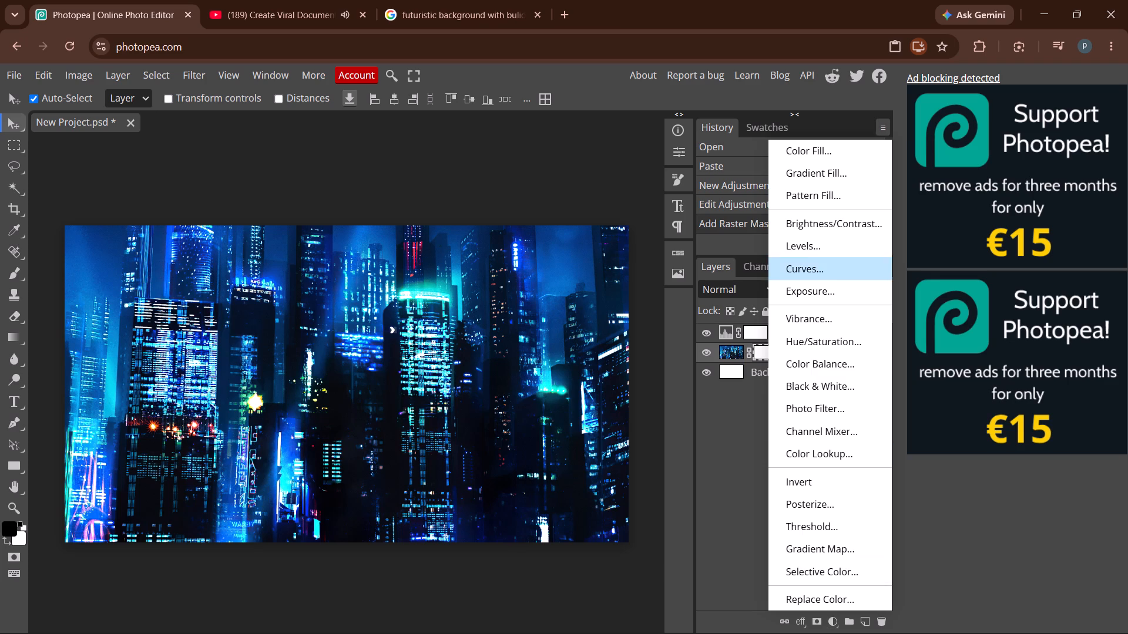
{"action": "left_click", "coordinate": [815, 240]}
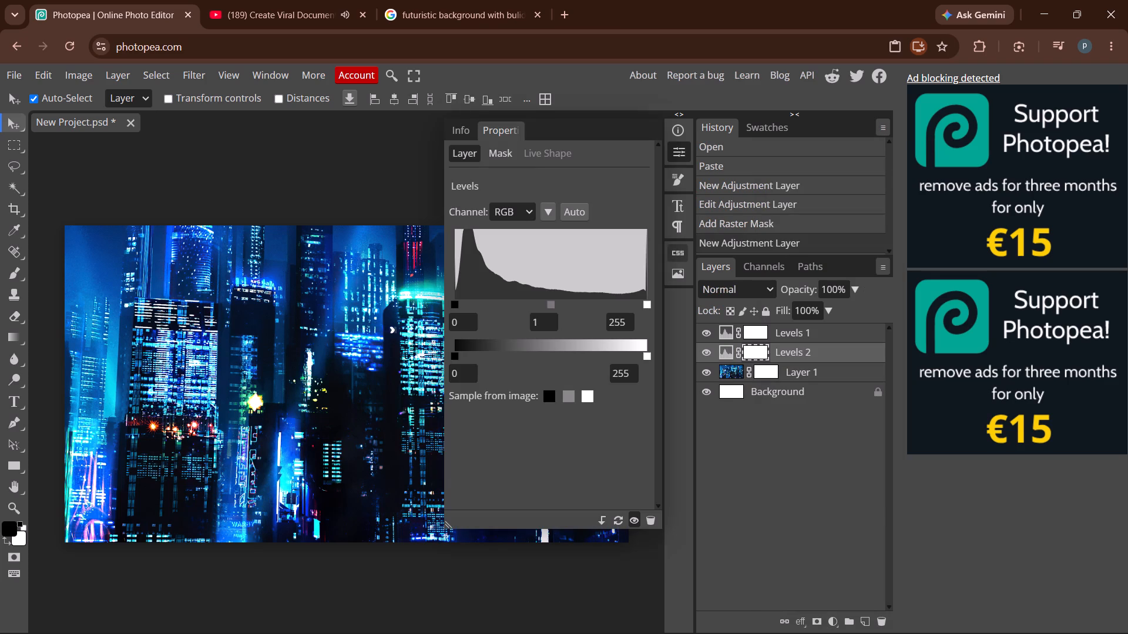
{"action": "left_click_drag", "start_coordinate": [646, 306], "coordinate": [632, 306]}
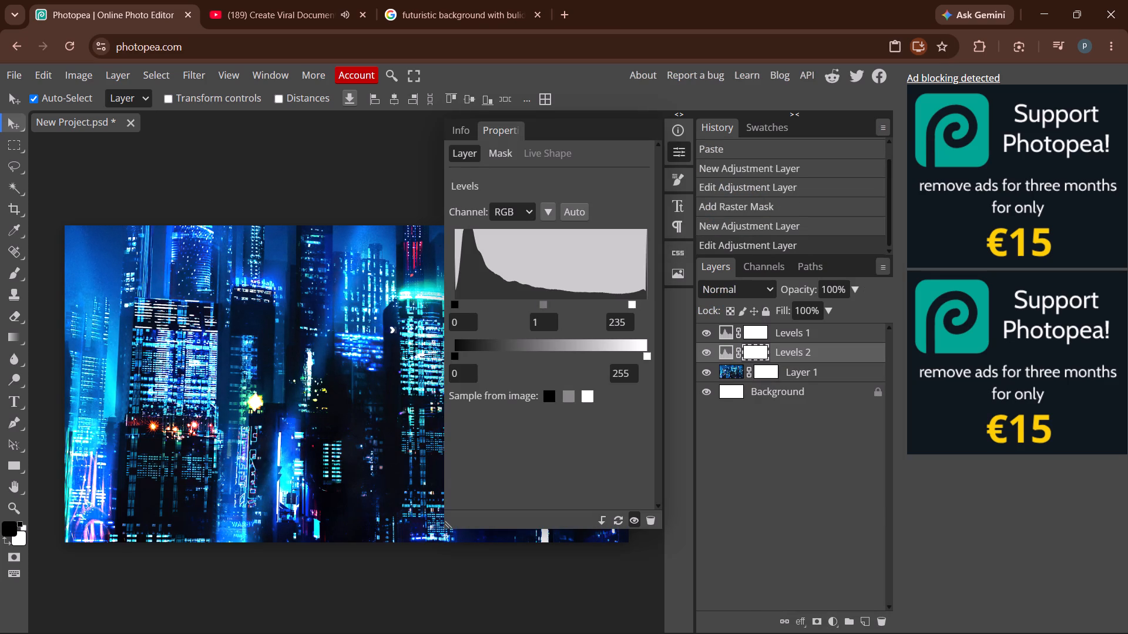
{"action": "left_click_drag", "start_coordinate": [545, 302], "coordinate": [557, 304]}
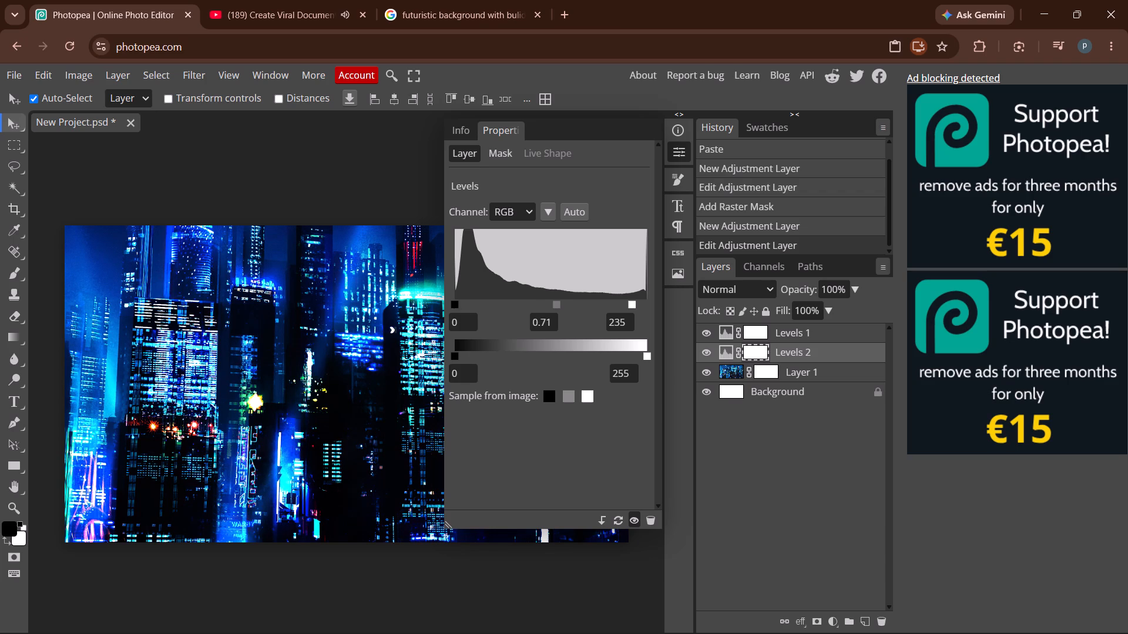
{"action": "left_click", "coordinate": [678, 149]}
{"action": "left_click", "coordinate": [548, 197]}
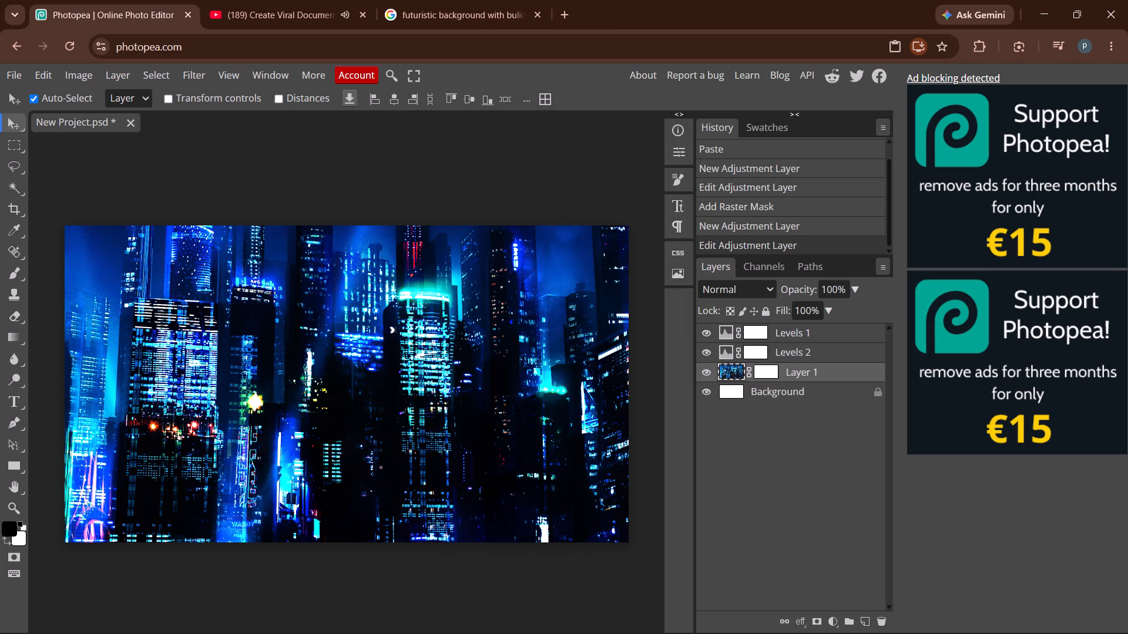
Switch to the YouTube tutorial, replay it from about 0:48 through the radial Gradient Fill at about 1:21, and pause it.
{"action": "left_click", "coordinate": [300, 0]}
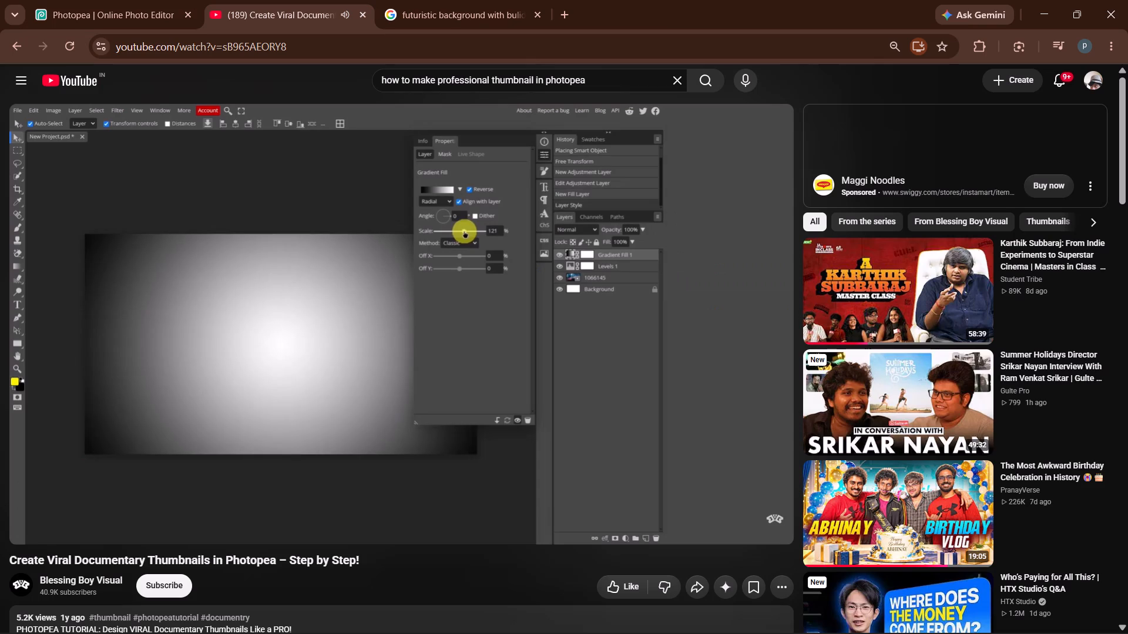
{"action": "key", "text": "Left"}
{"action": "key", "text": "Left"}
{"action": "key", "text": "Left"}
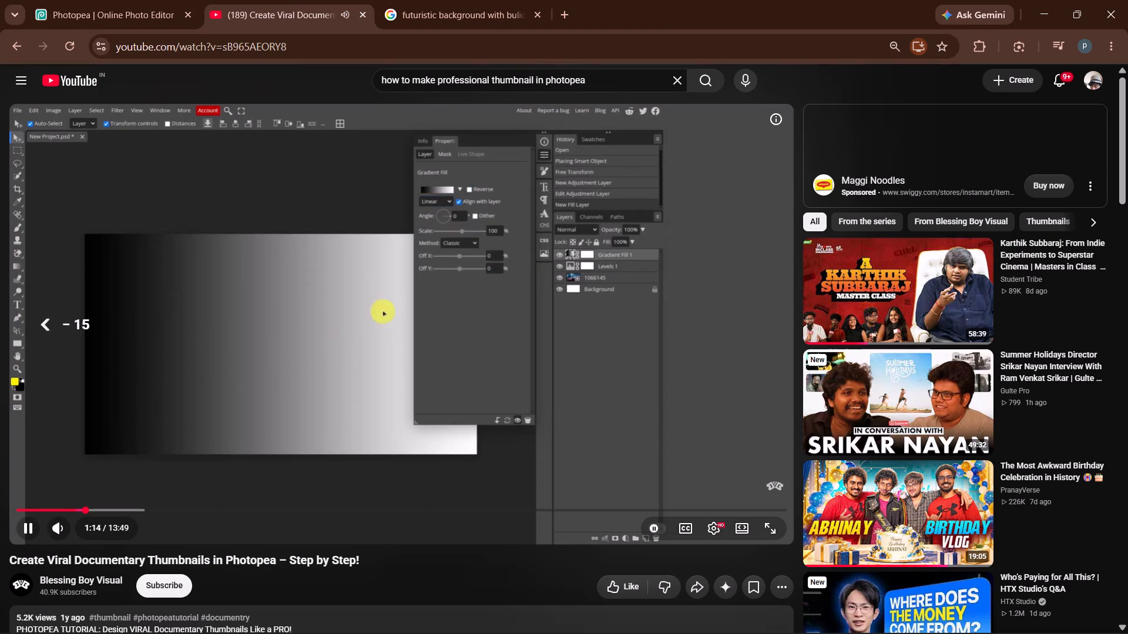
{"action": "key", "text": "Left"}
{"action": "key", "text": "Left"}
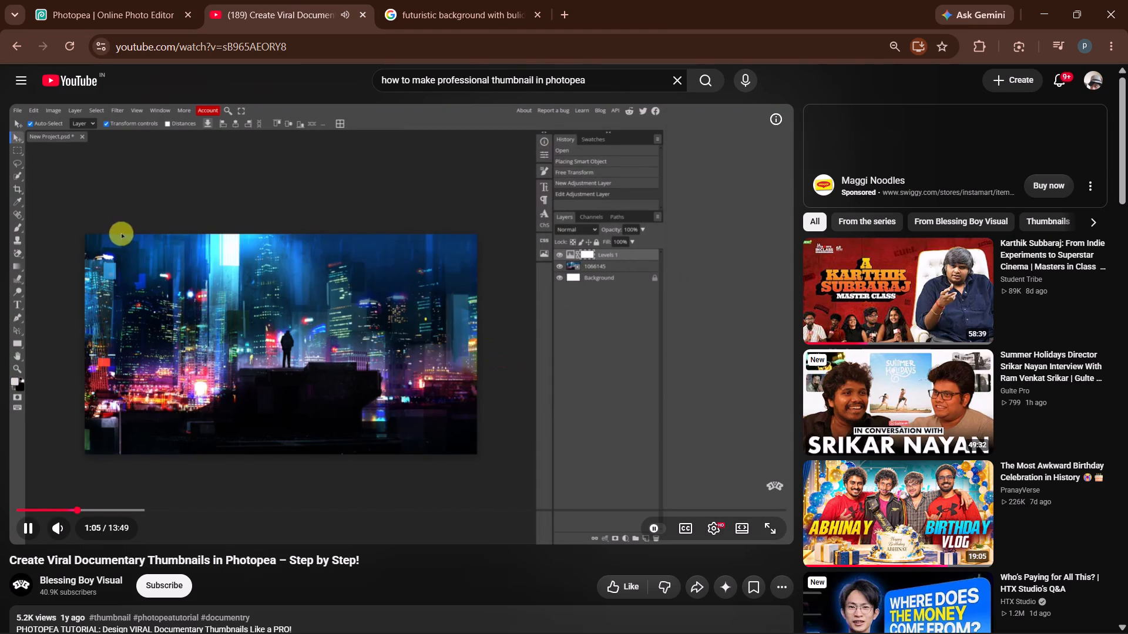
{"action": "key", "text": "Left"}
{"action": "key", "text": "Left"}
{"action": "key", "text": "Left"}
{"action": "key", "text": "Left"}
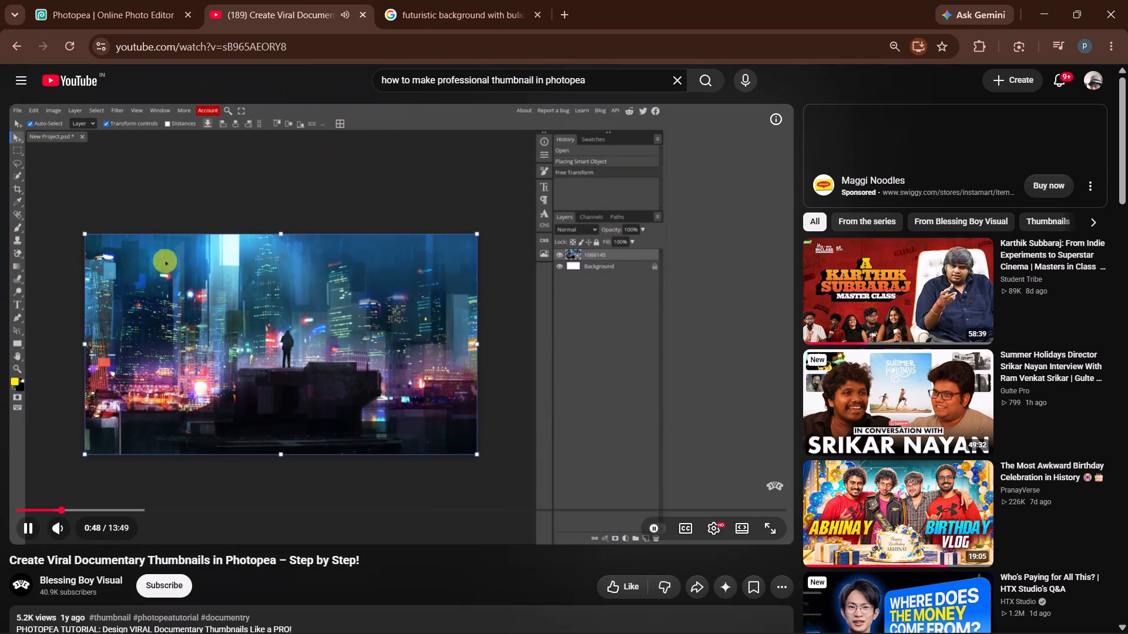
{"action": "key", "text": "Right"}
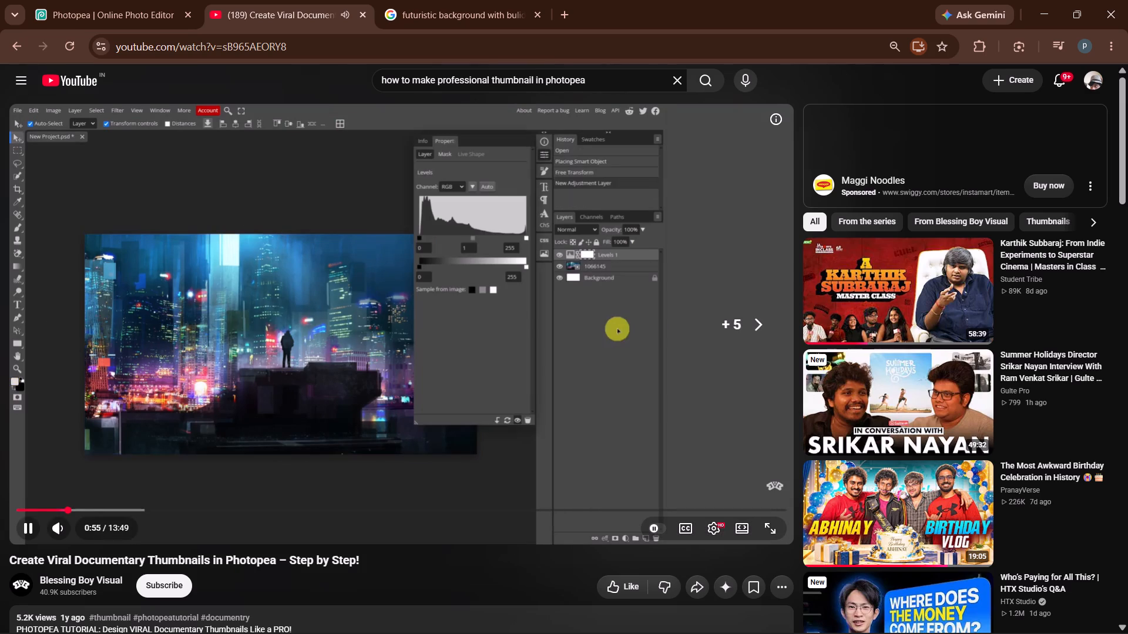
{"action": "key", "text": "Right"}
{"action": "key", "text": "Right"}
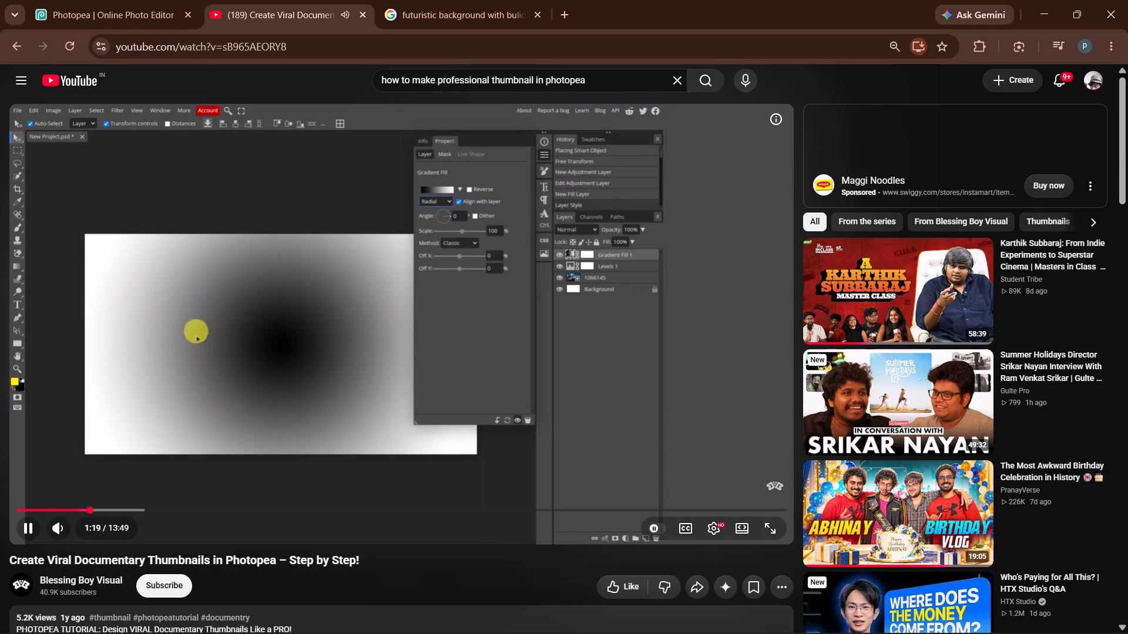
{"action": "left_click", "coordinate": [274, 331]}
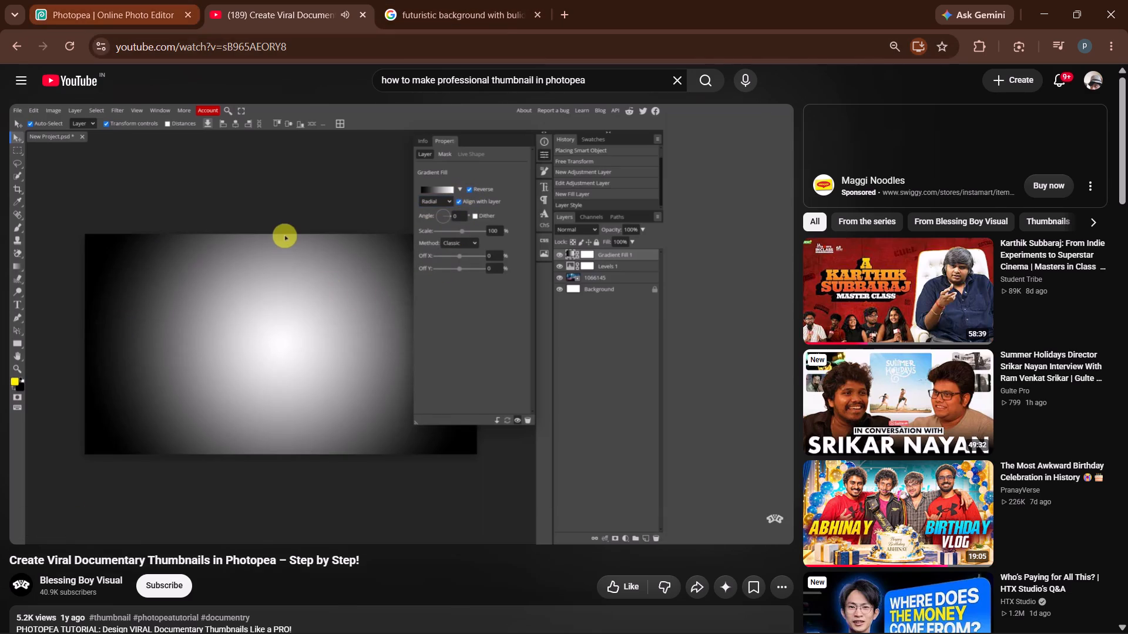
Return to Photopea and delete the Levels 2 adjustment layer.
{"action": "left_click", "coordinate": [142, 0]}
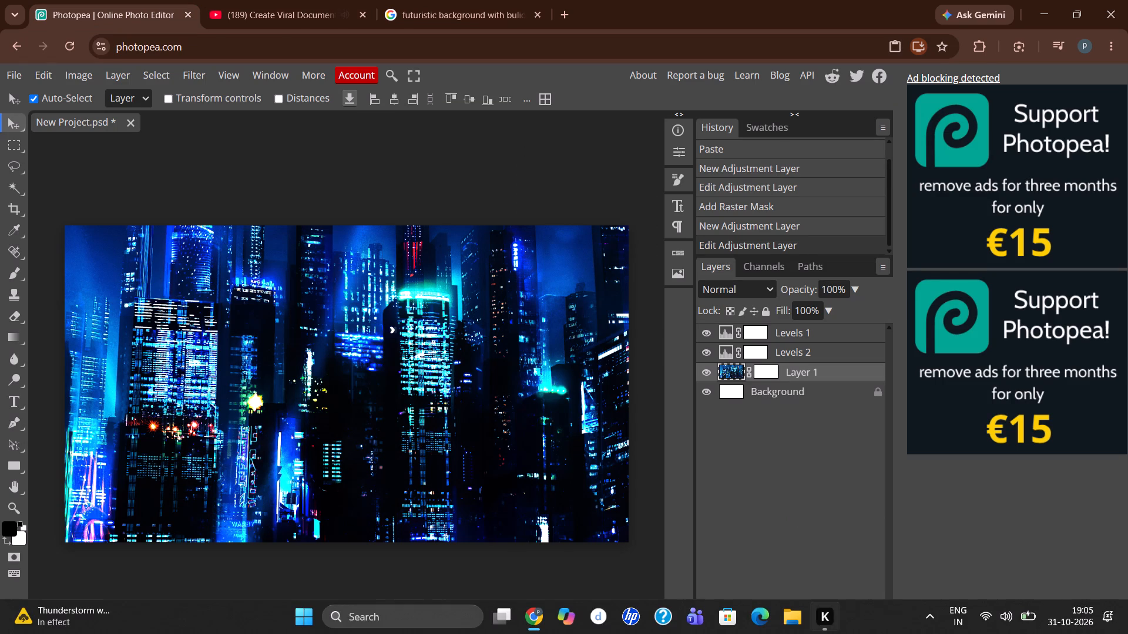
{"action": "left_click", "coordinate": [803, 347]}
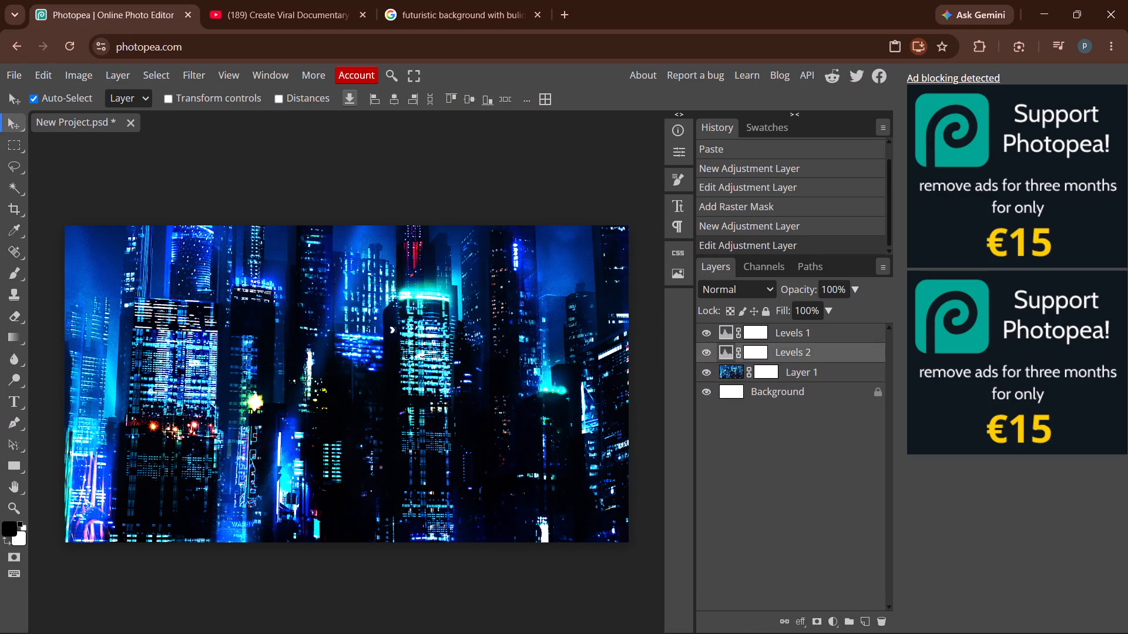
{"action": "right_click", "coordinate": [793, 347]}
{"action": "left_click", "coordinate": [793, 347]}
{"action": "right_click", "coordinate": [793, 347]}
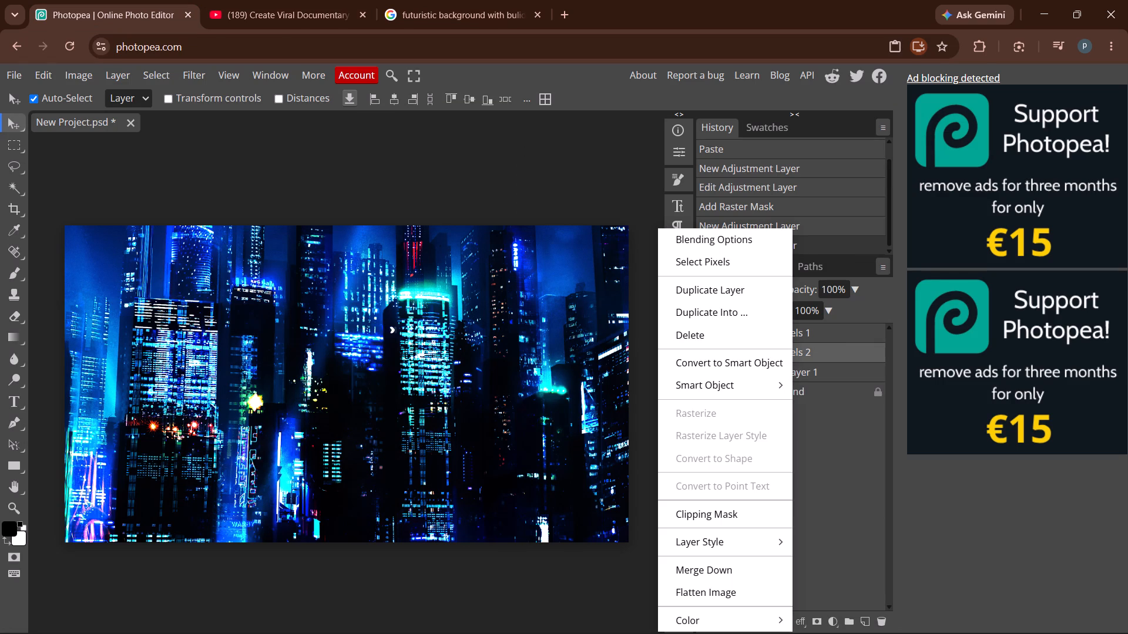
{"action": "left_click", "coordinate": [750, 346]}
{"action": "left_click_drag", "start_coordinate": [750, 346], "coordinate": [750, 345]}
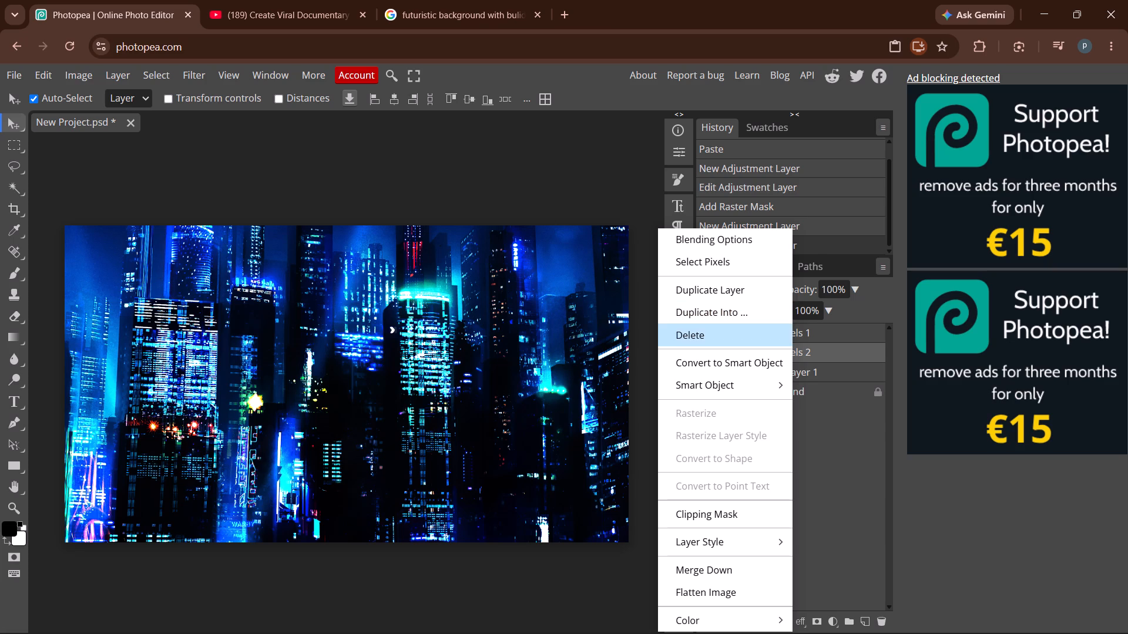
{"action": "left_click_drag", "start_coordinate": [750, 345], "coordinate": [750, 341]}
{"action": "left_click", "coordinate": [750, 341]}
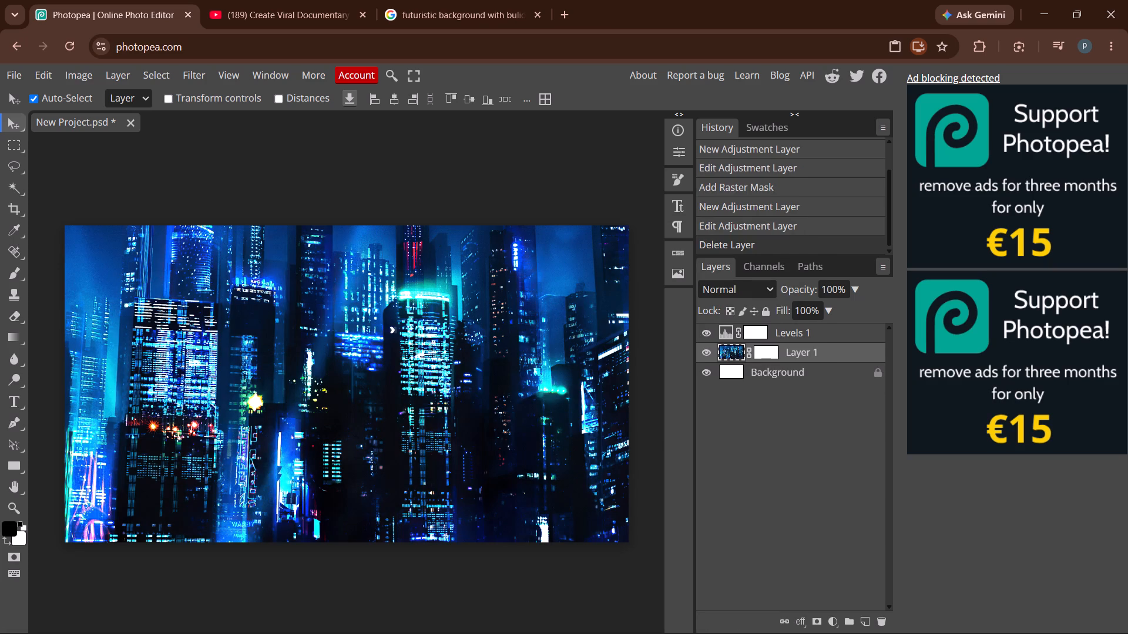
Add a vector mask to the Levels 1 adjustment layer.
{"action": "left_click", "coordinate": [749, 329]}
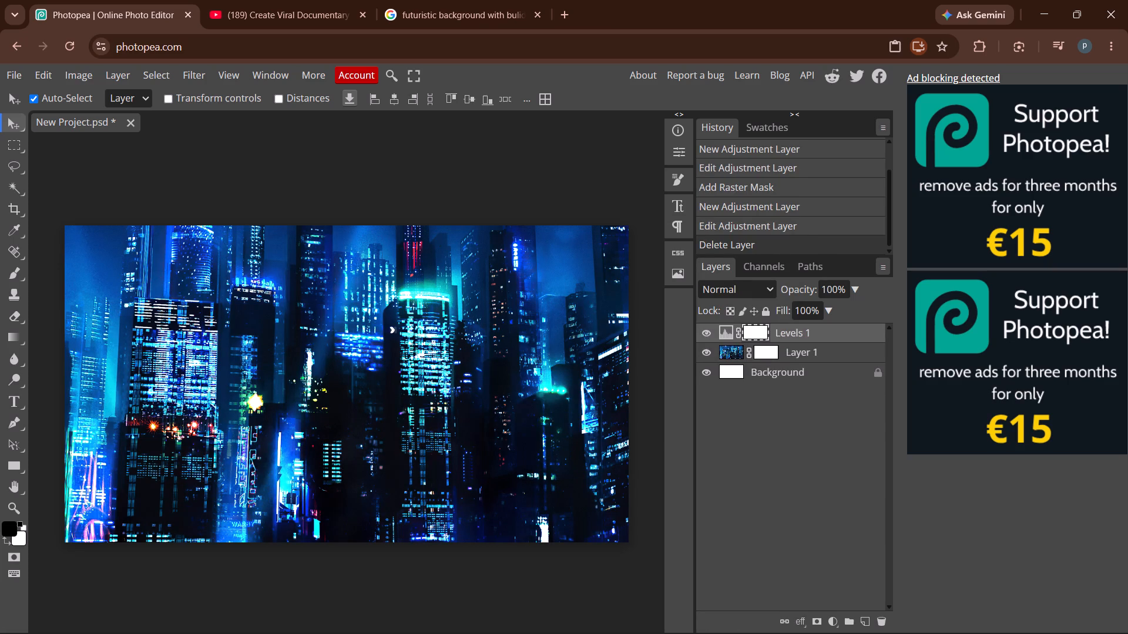
{"action": "left_click", "coordinate": [817, 618]}
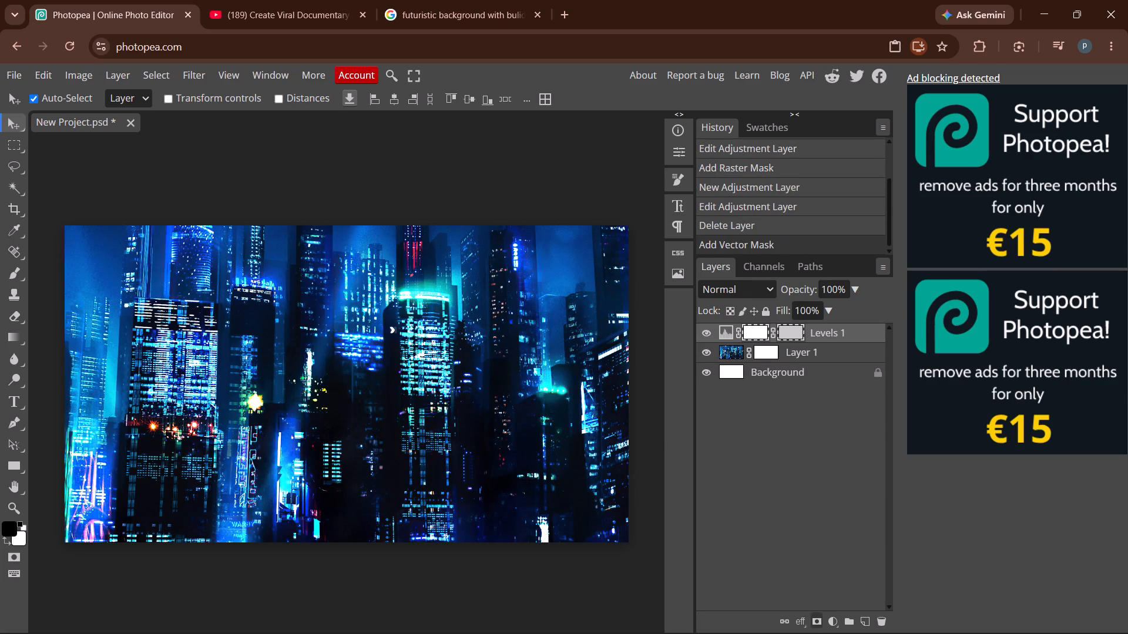
{"action": "left_click", "coordinate": [817, 618]}
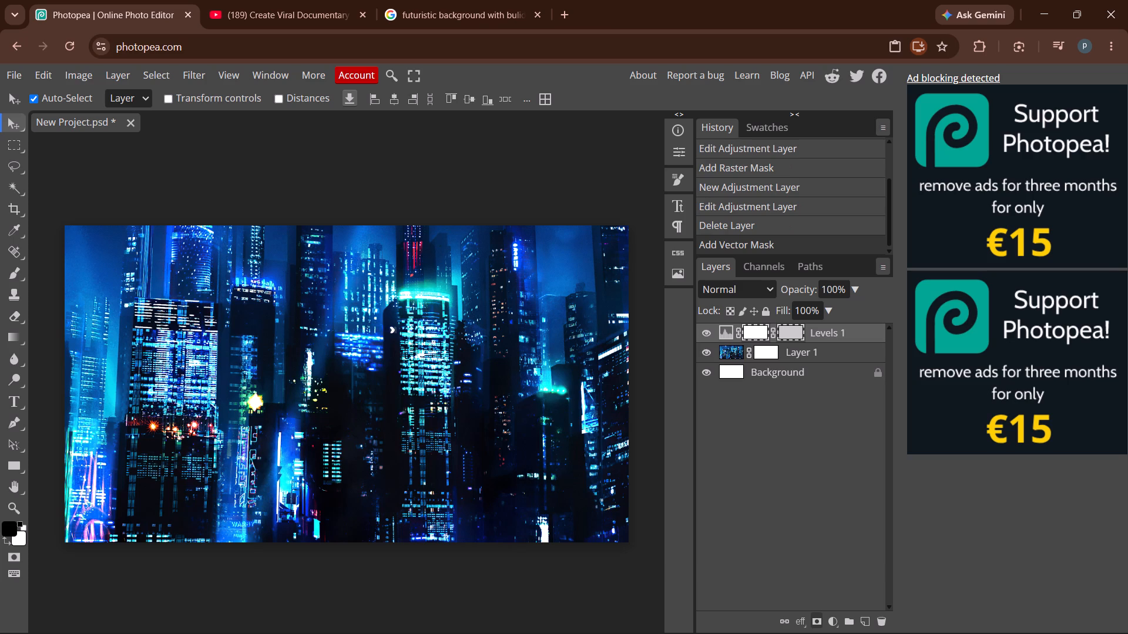
{"action": "left_click", "coordinate": [817, 618]}
{"action": "double_click", "coordinate": [817, 618]}
Add a Gradient Fill layer above Levels 1, with the Radial type and the gradient reversed.
{"action": "left_click", "coordinate": [834, 622]}
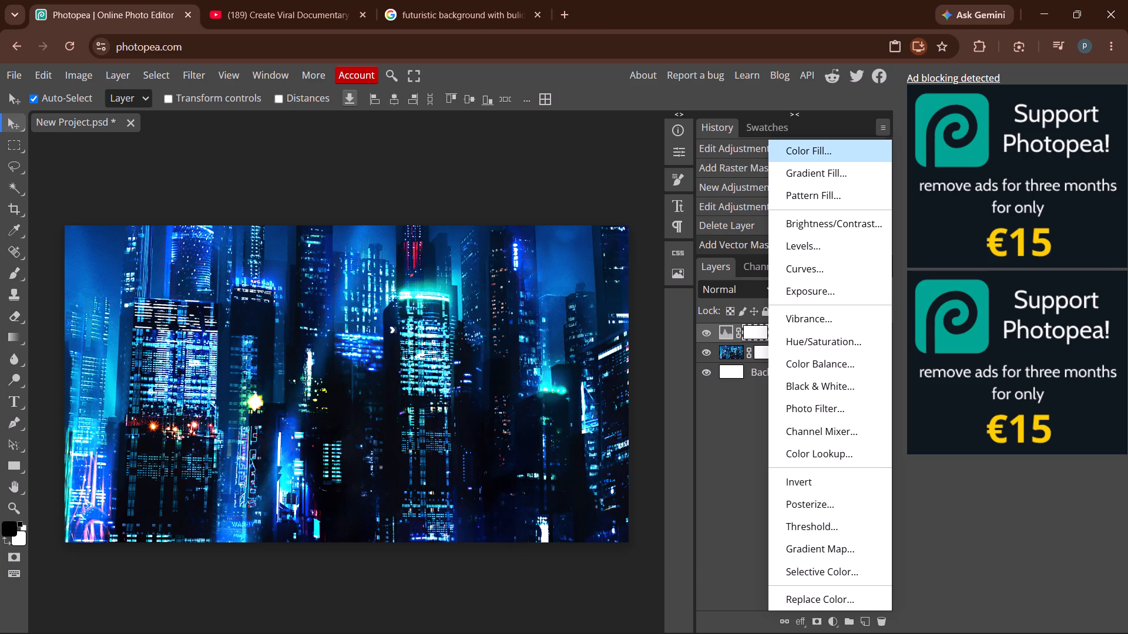
{"action": "left_click", "coordinate": [835, 173]}
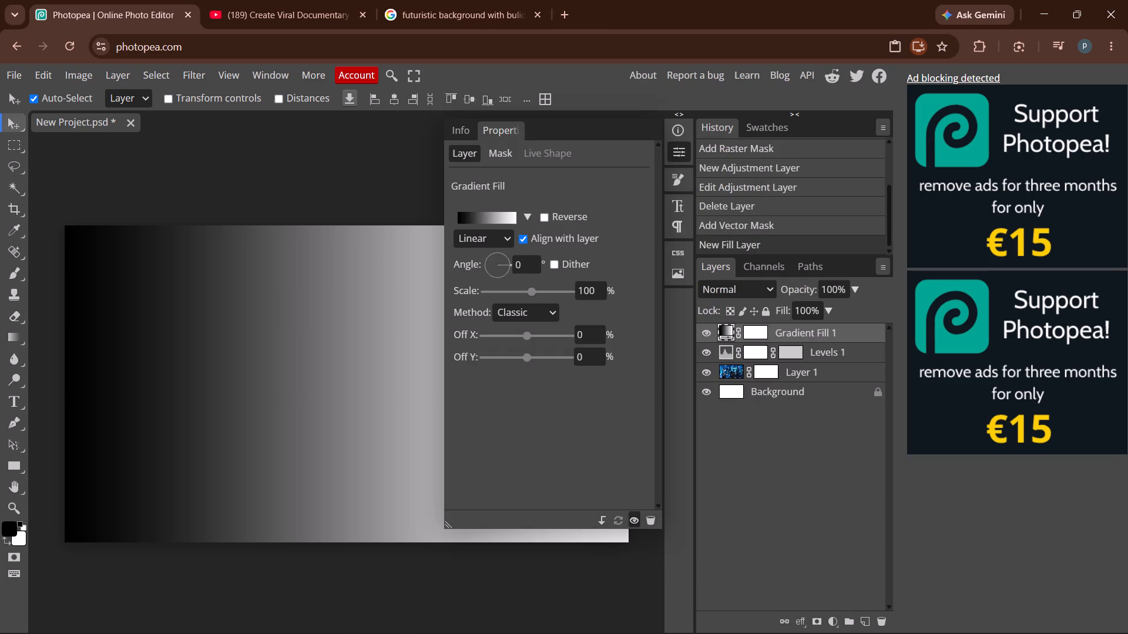
{"action": "left_click", "coordinate": [494, 235]}
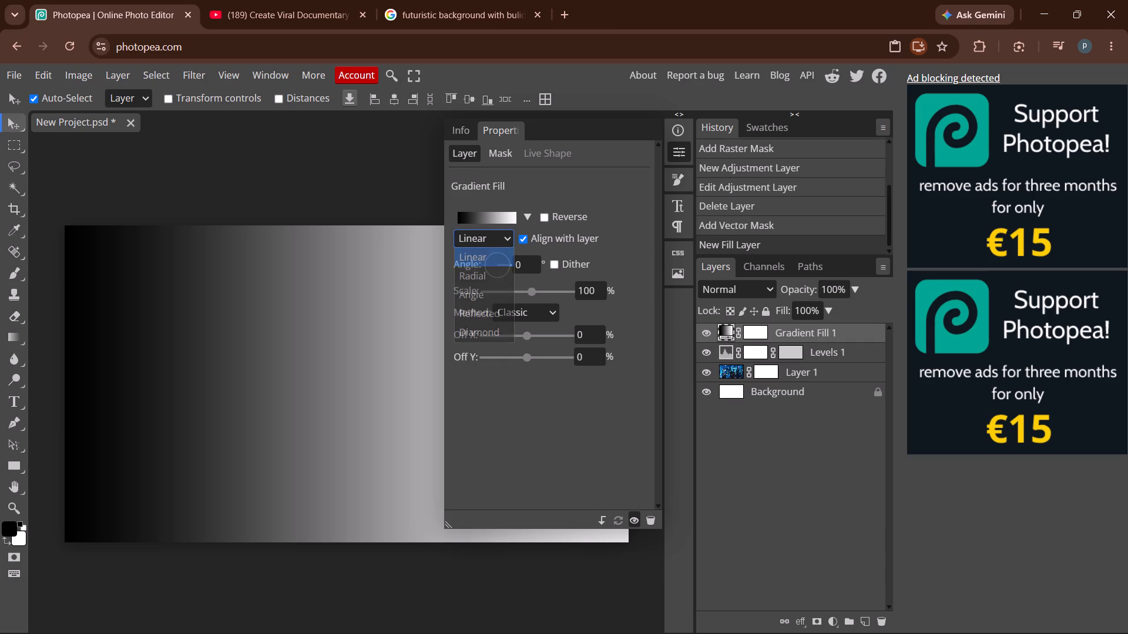
{"action": "left_click", "coordinate": [500, 281]}
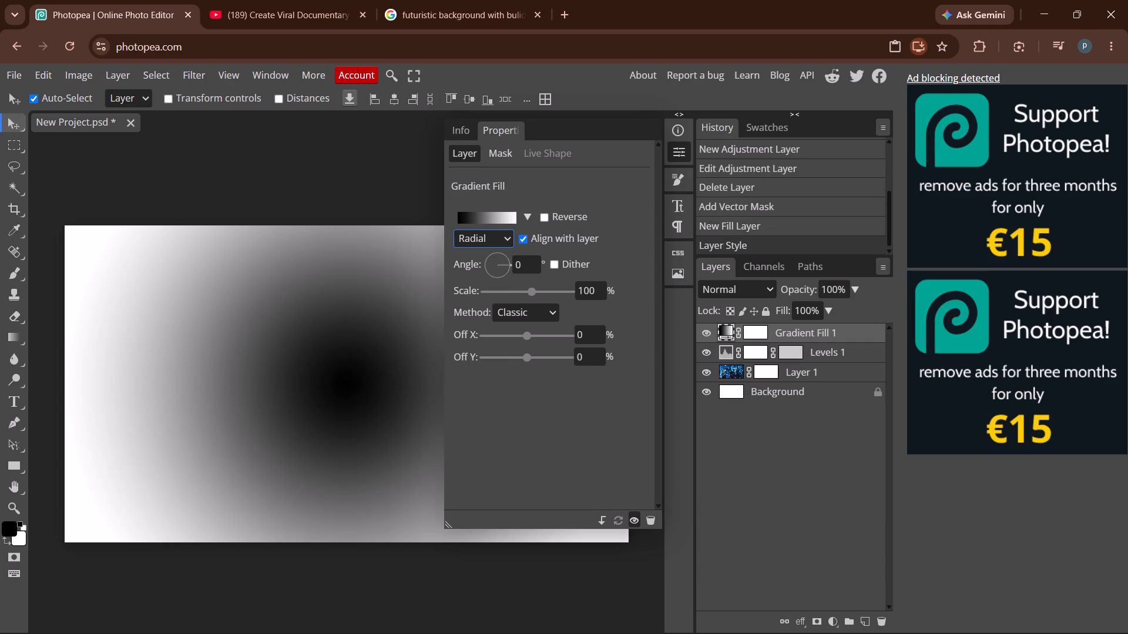
{"action": "left_click", "coordinate": [542, 215]}
{"action": "left_click", "coordinate": [390, 194]}
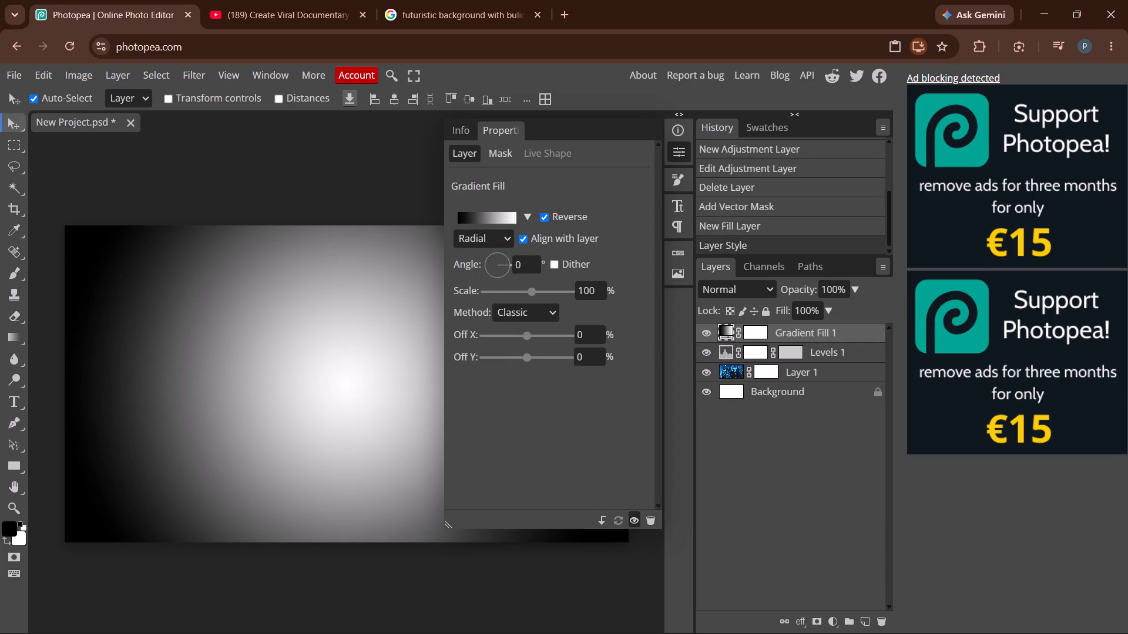
Switch to the YouTube tutorial and resume it to watch the gradient scale adjustment.
{"action": "left_click", "coordinate": [266, 0]}
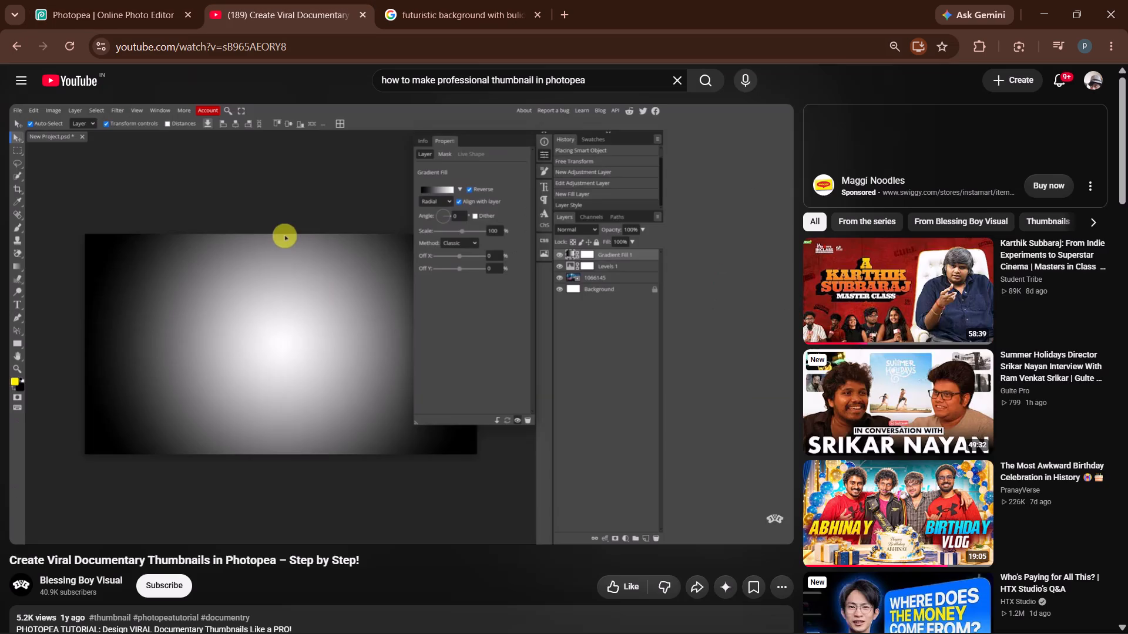
{"action": "left_click", "coordinate": [258, 437]}
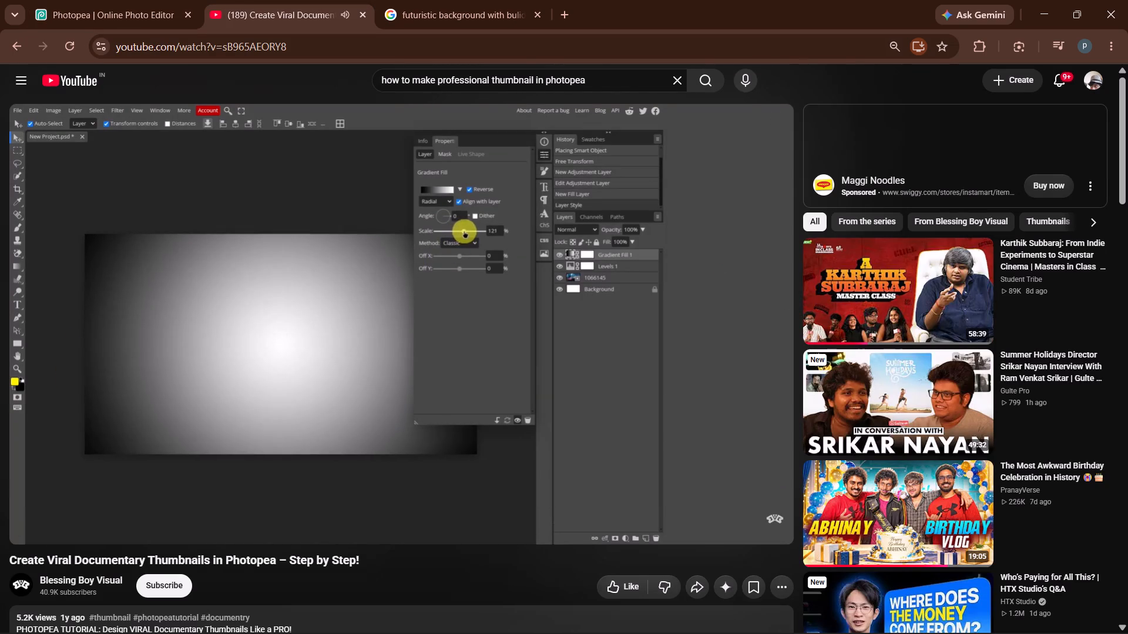
Return to Photopea and set the Gradient Fill 1 layer's scale to 152%.
{"action": "left_click", "coordinate": [128, 0]}
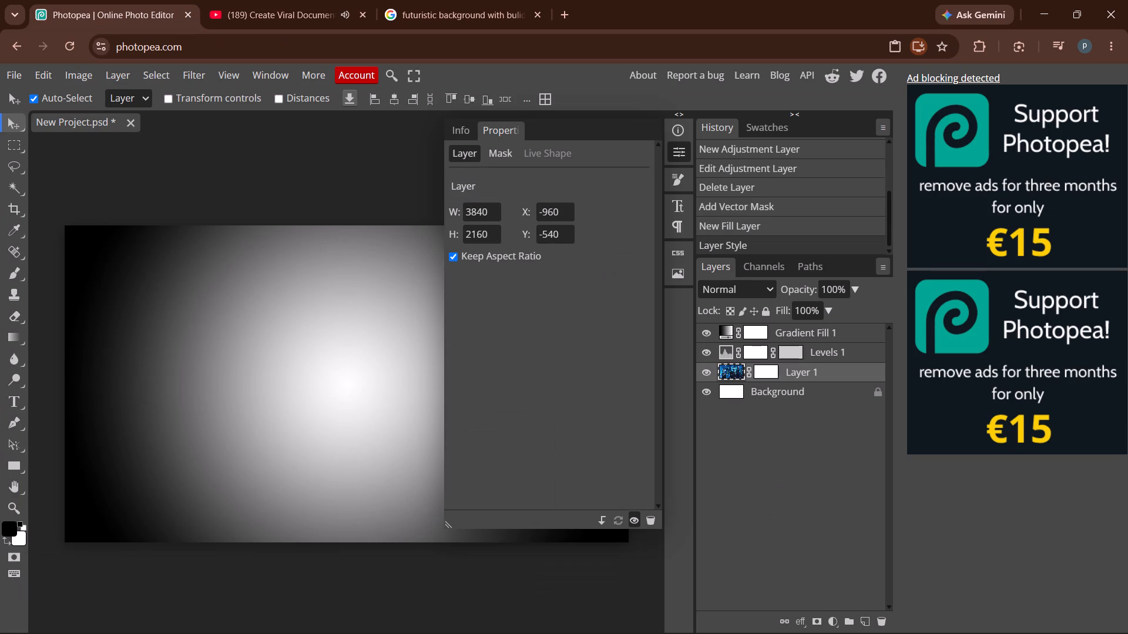
{"action": "left_click", "coordinate": [134, 0]}
{"action": "left_click", "coordinate": [465, 123]}
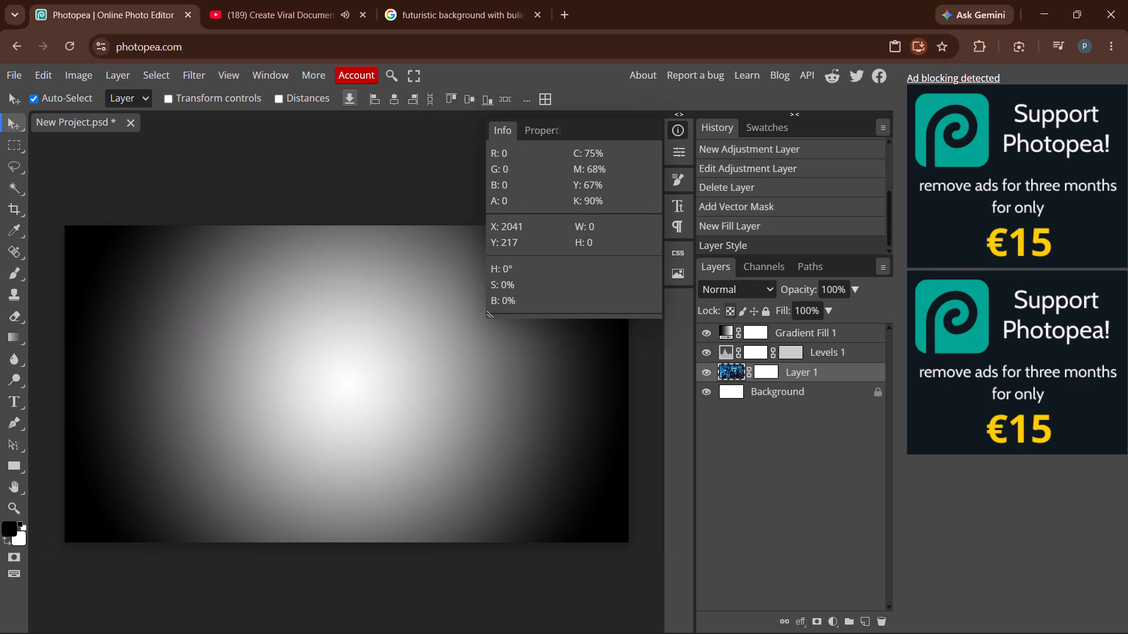
{"action": "left_click", "coordinate": [761, 377]}
{"action": "left_click", "coordinate": [508, 373]}
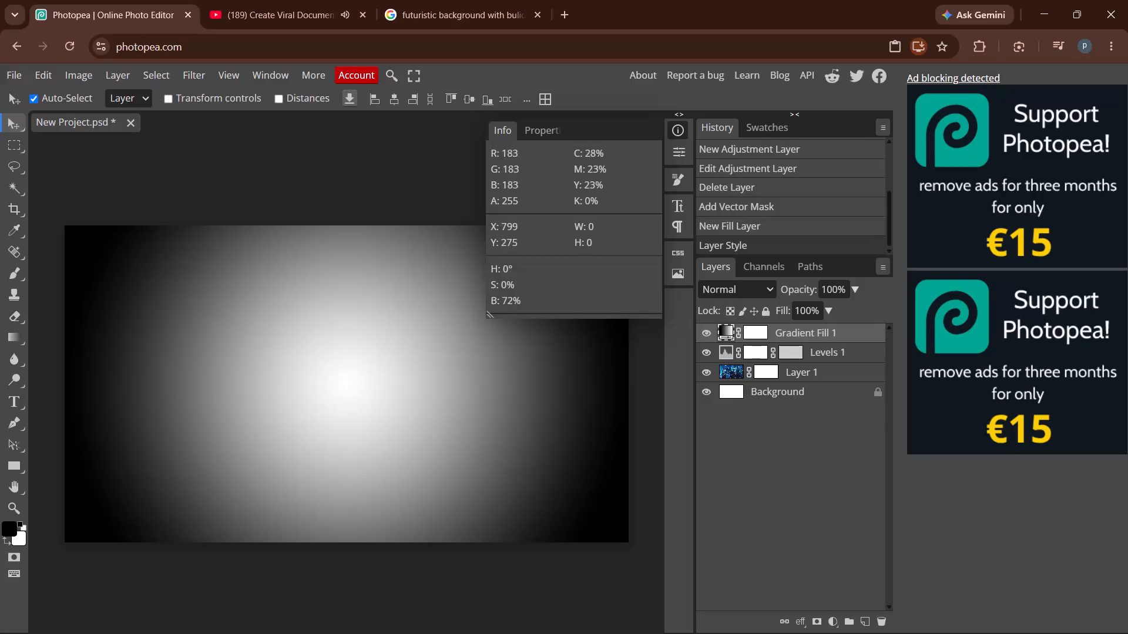
{"action": "left_click", "coordinate": [684, 429]}
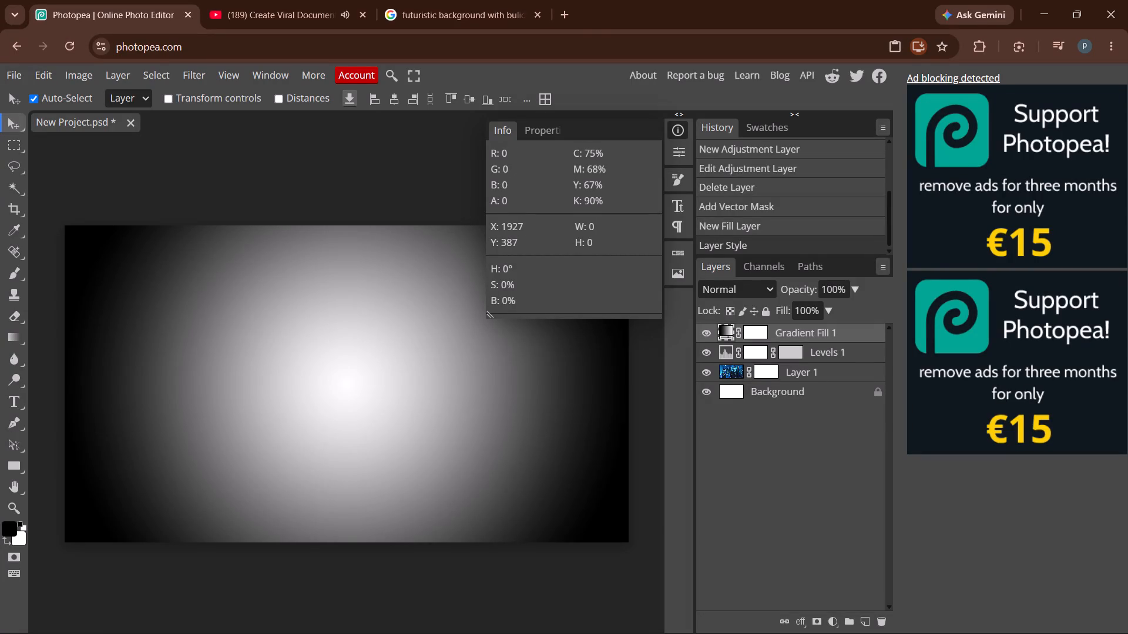
{"action": "left_click", "coordinate": [672, 150]}
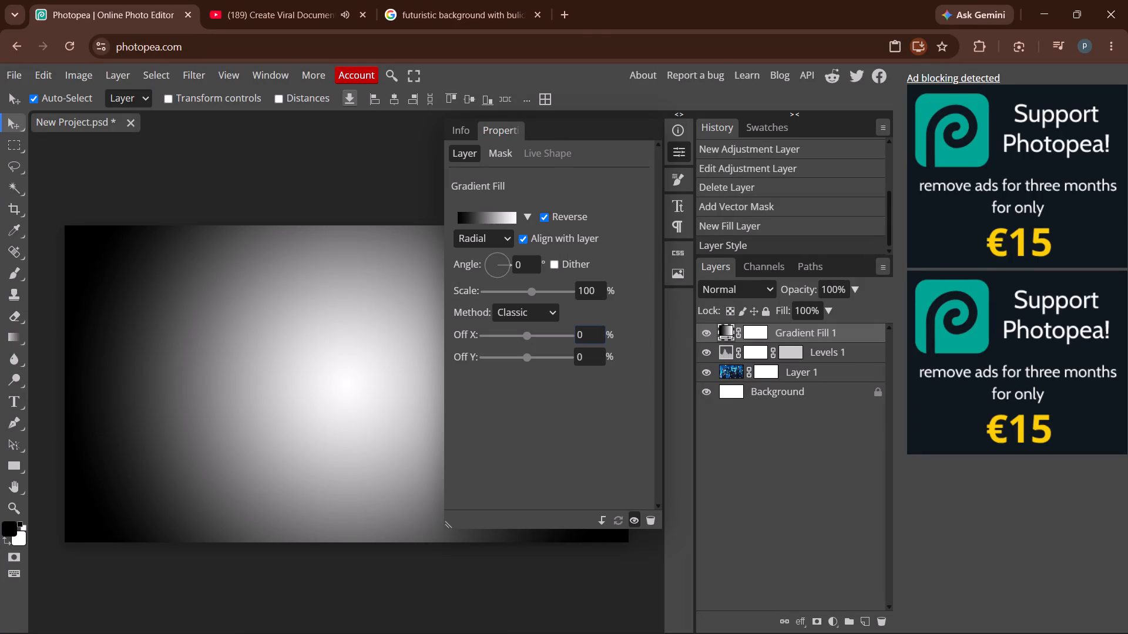
{"action": "left_click_drag", "start_coordinate": [523, 289], "coordinate": [540, 285]}
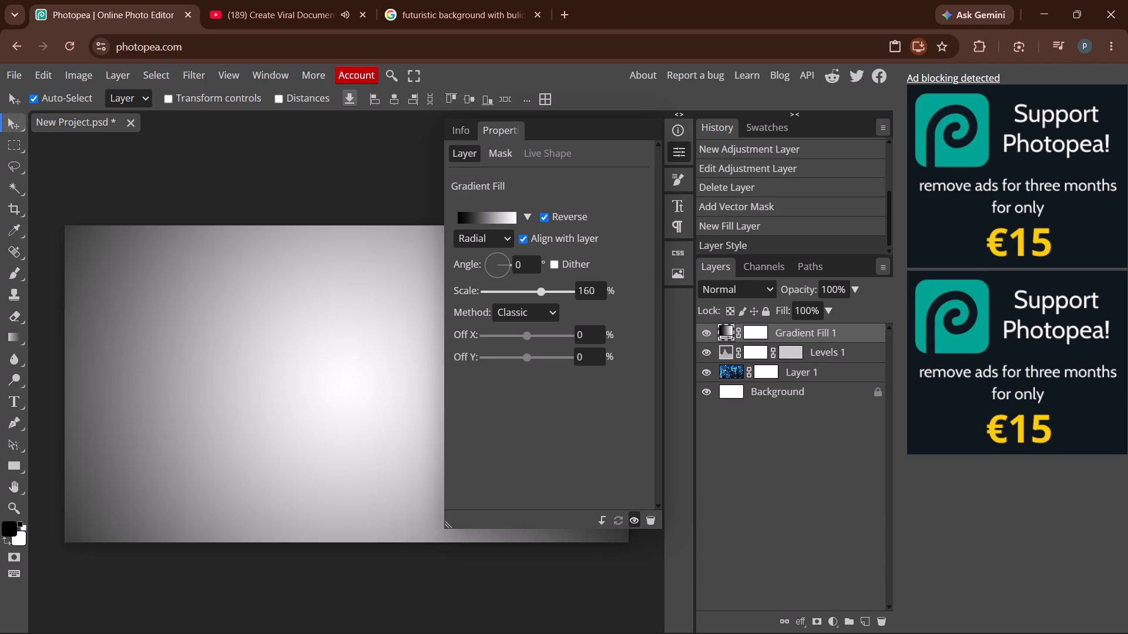
{"action": "left_click_drag", "start_coordinate": [540, 285], "coordinate": [542, 291]}
{"action": "left_click_drag", "start_coordinate": [542, 291], "coordinate": [540, 291]}
Switch to the YouTube tutorial, rewind it to the blend mode change at about 1:32, and pause it.
{"action": "left_click", "coordinate": [283, 0]}
{"action": "key", "text": "Left"}
{"action": "key", "text": "Left"}
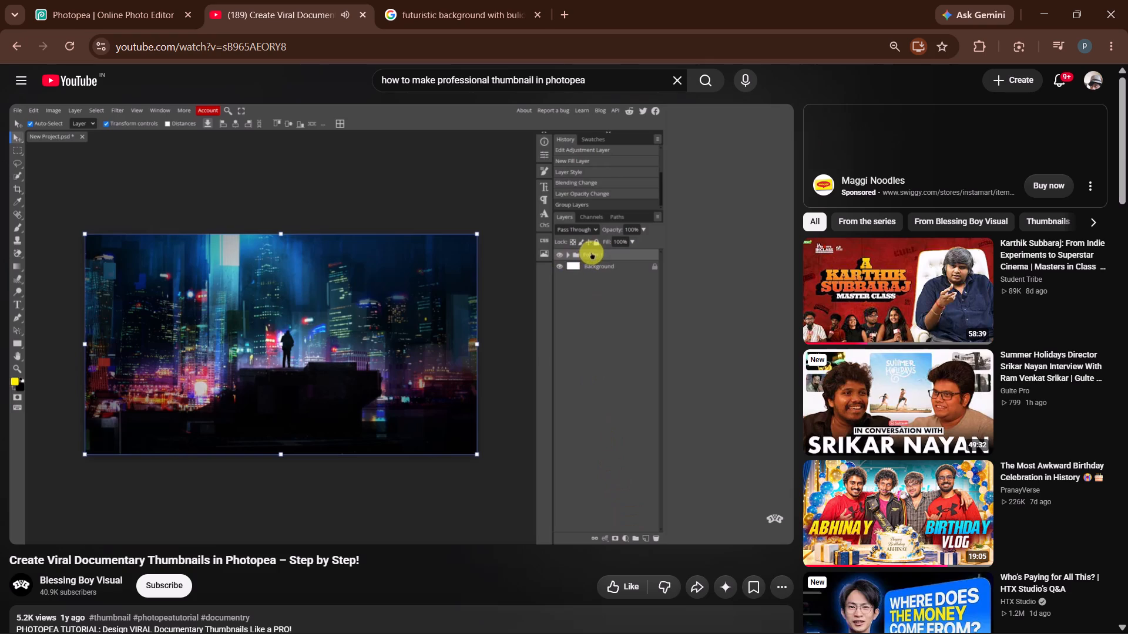
{"action": "key", "text": "Left"}
{"action": "key", "text": "Left"}
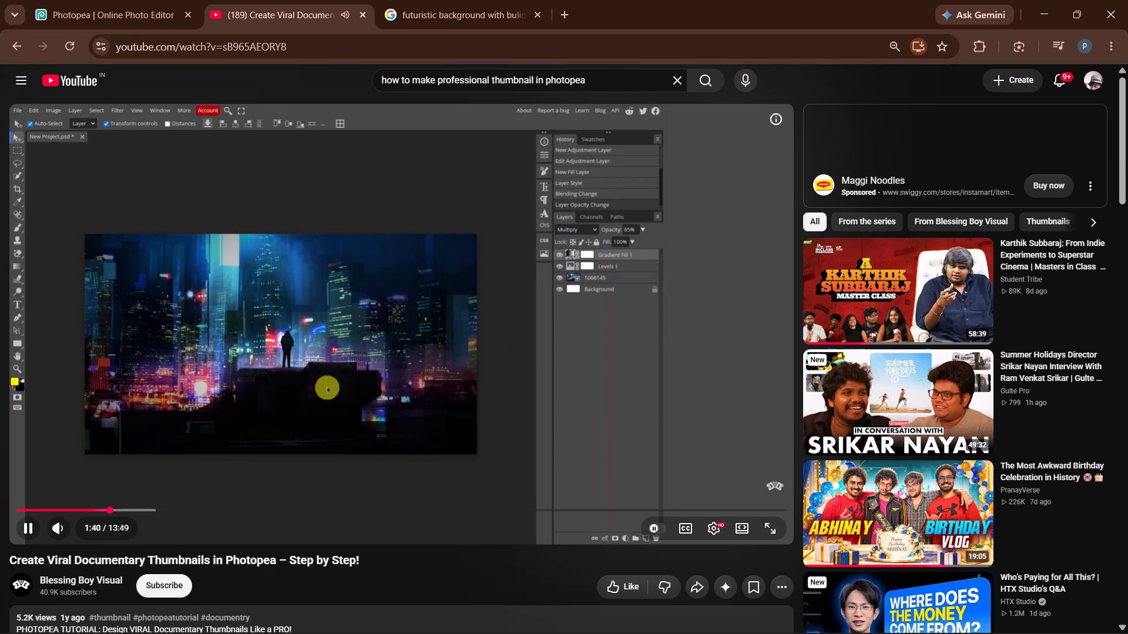
{"action": "key", "text": "Left"}
{"action": "key", "text": "Left"}
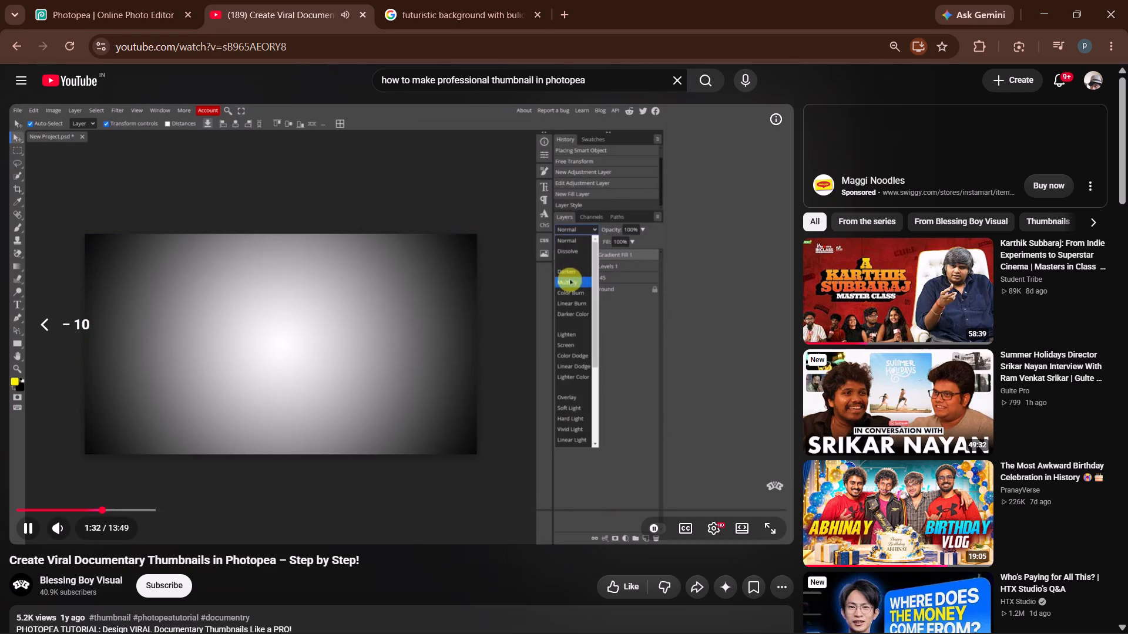
{"action": "key", "text": "Left"}
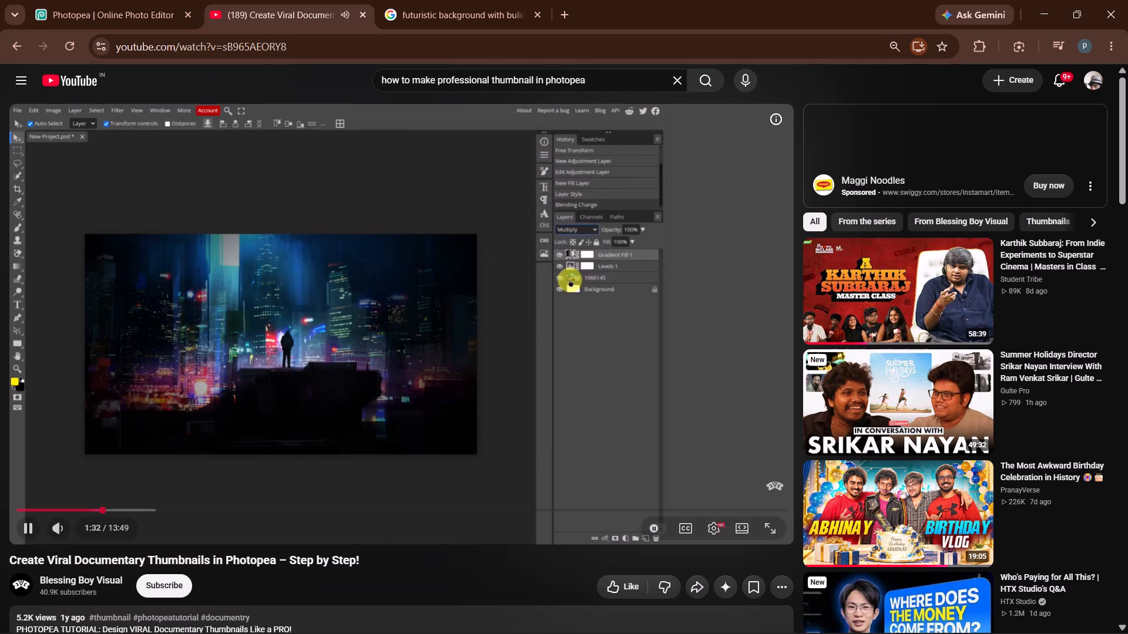
{"action": "left_click", "coordinate": [415, 293]}
Return to Photopea, collapse the gradient properties, and set the Gradient Fill 1 layer's blend mode to Multiply.
{"action": "left_click", "coordinate": [157, 0]}
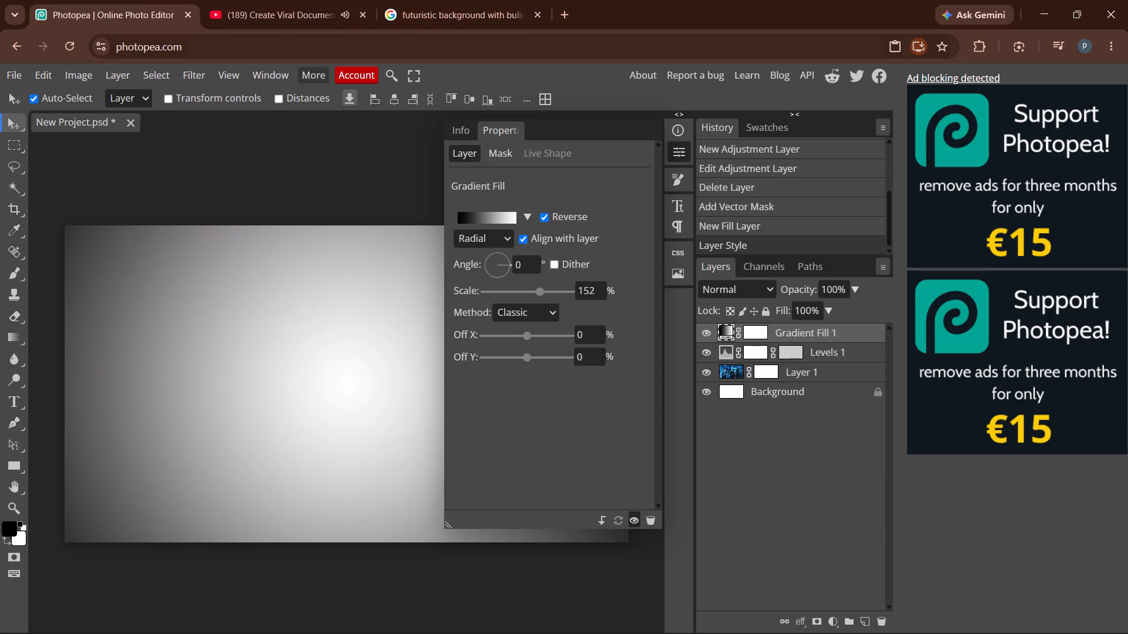
{"action": "left_click", "coordinate": [679, 156]}
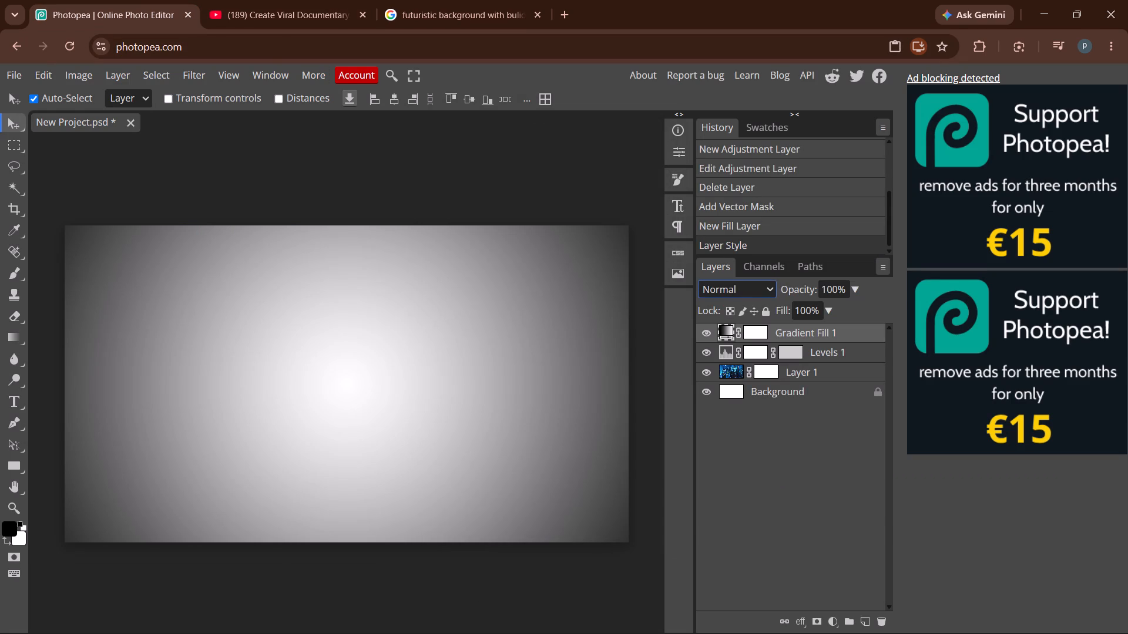
{"action": "left_click", "coordinate": [770, 294]}
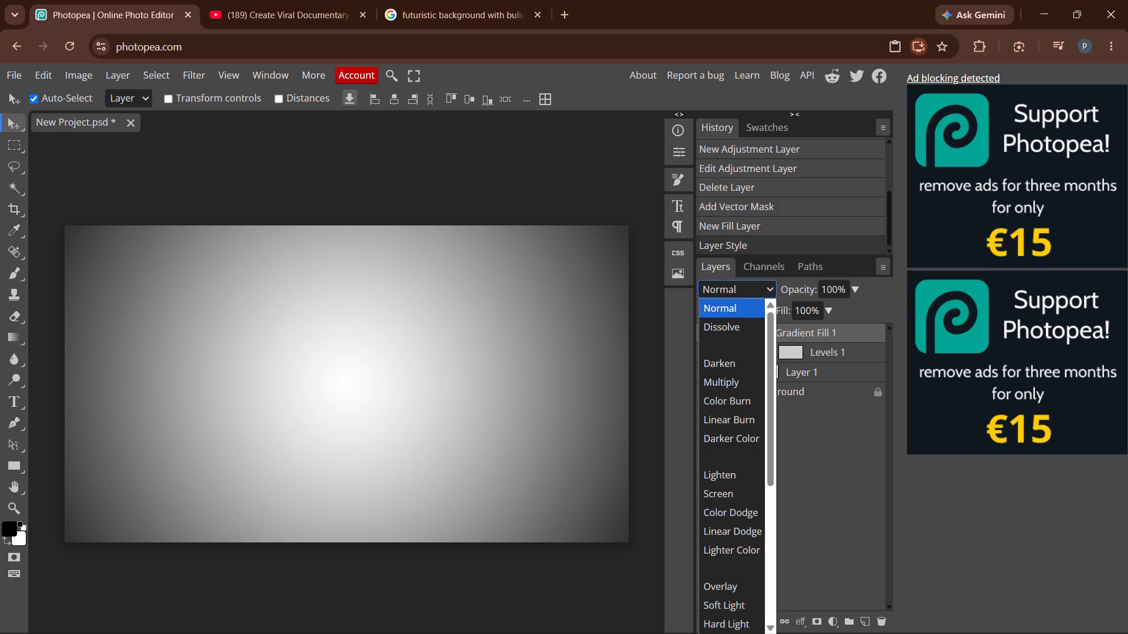
{"action": "left_click", "coordinate": [735, 380]}
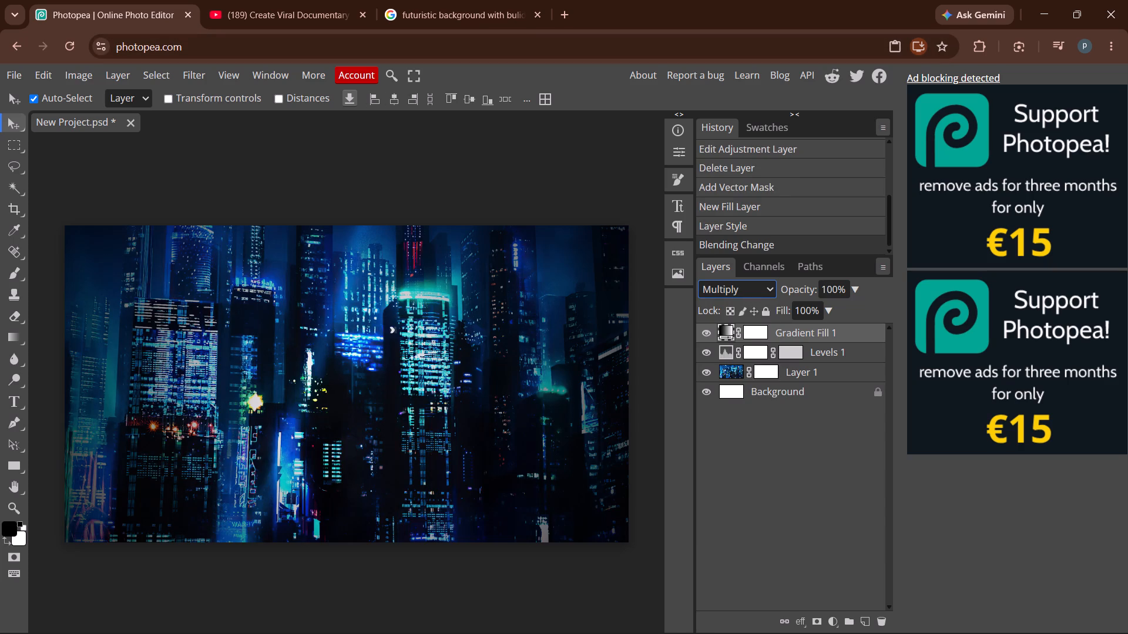
Check the tutorial's layer stack, return to Photopea, and move the city image layer between Gradient Fill 1 and Levels 1.
{"action": "left_click", "coordinate": [321, 1]}
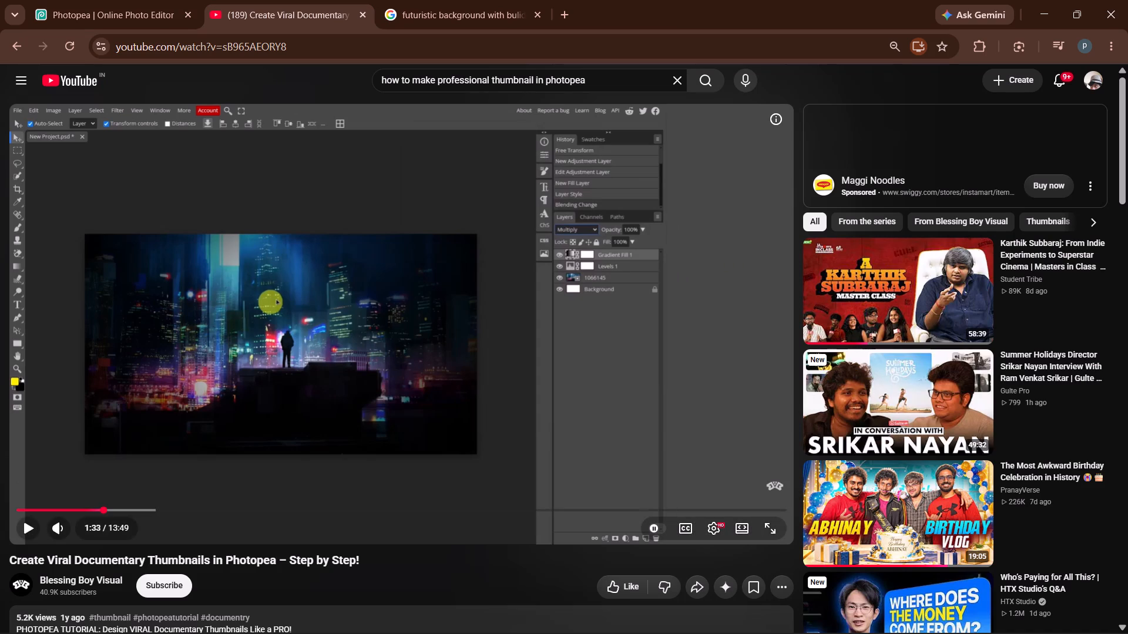
{"action": "left_click", "coordinate": [130, 12]}
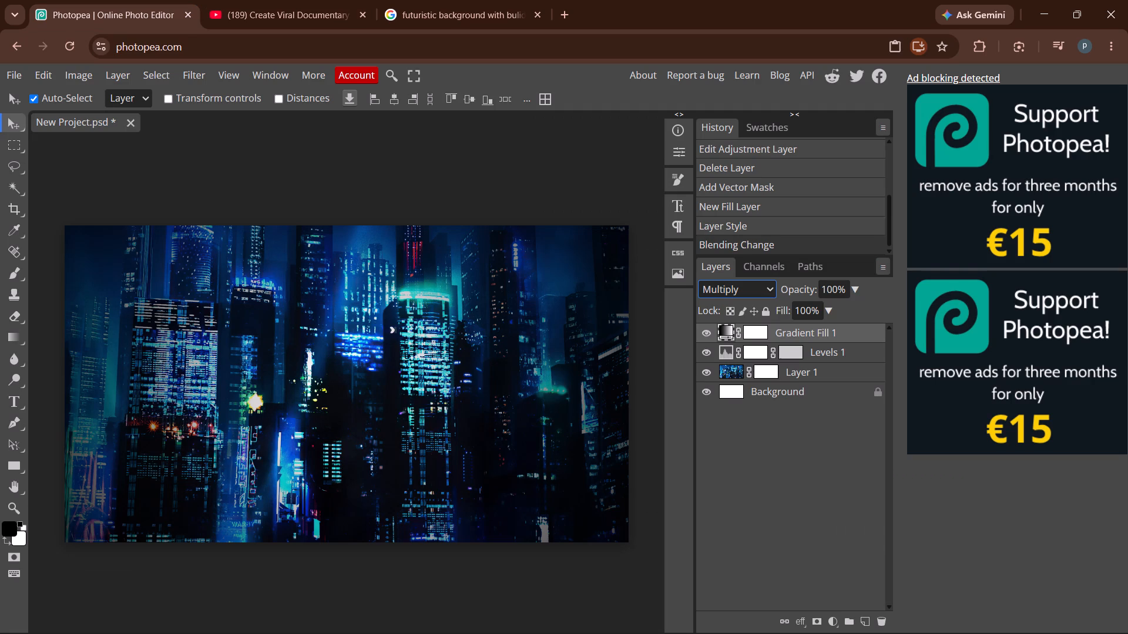
{"action": "left_click_drag", "start_coordinate": [815, 377], "coordinate": [748, 342]}
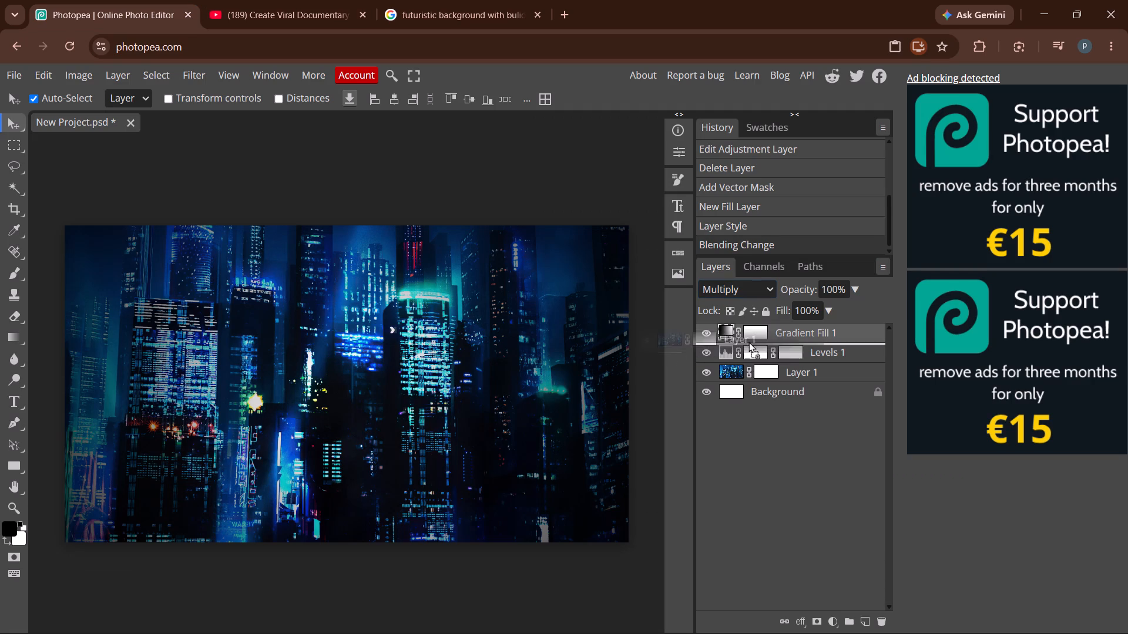
{"action": "left_click_drag", "start_coordinate": [748, 342], "coordinate": [746, 339]}
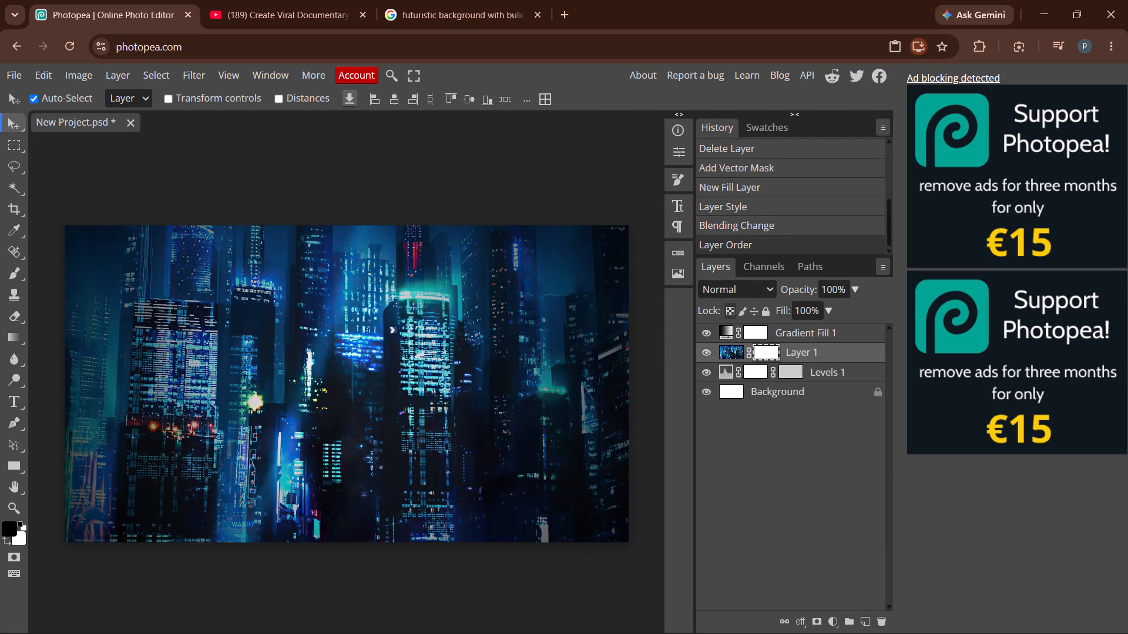
{"action": "left_click_drag", "start_coordinate": [694, 321], "coordinate": [705, 353]}
Switch to the YouTube tutorial, replay the gradient layer's opacity change around 1:37, and return to Photopea.
{"action": "left_click", "coordinate": [278, 0]}
{"action": "left_click", "coordinate": [404, 353]}
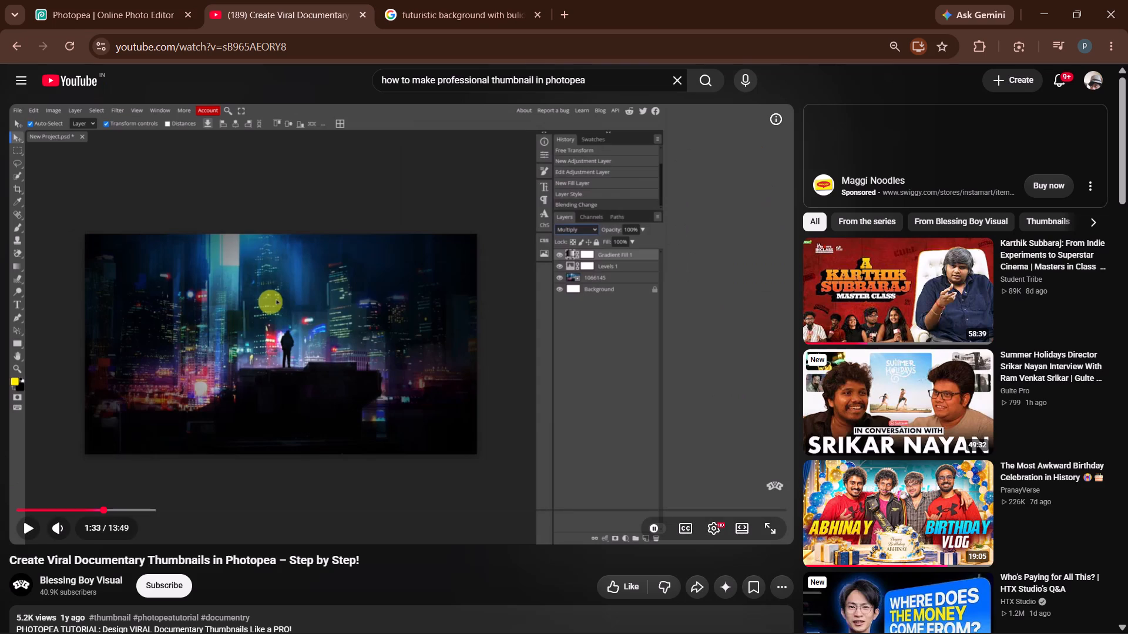
{"action": "key", "text": "Right"}
{"action": "key", "text": "Right"}
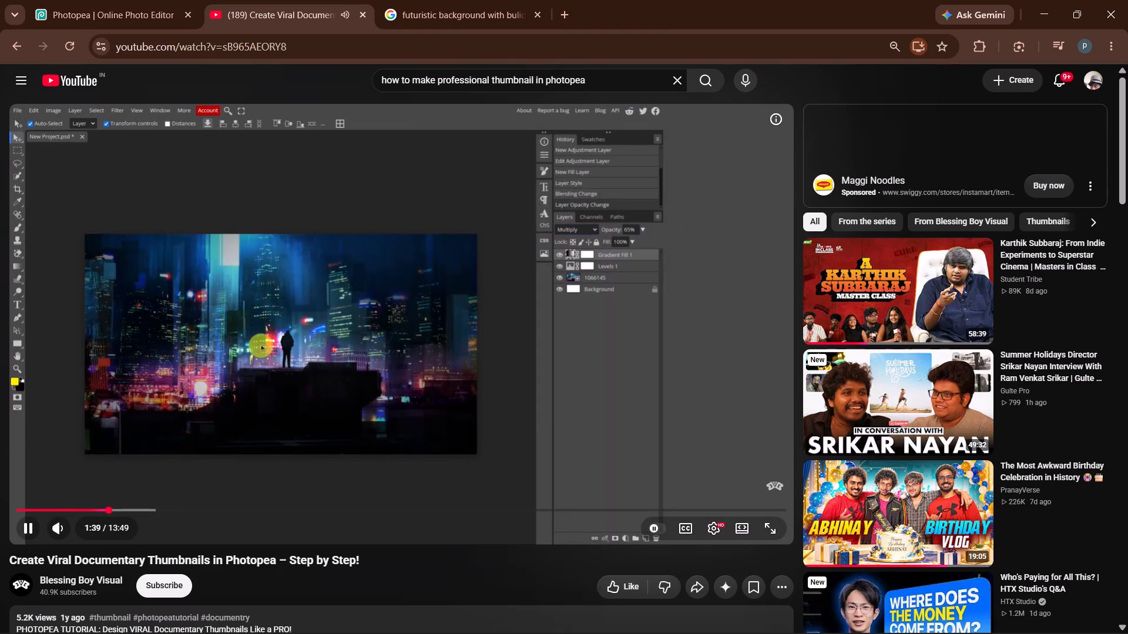
{"action": "key", "text": "Left"}
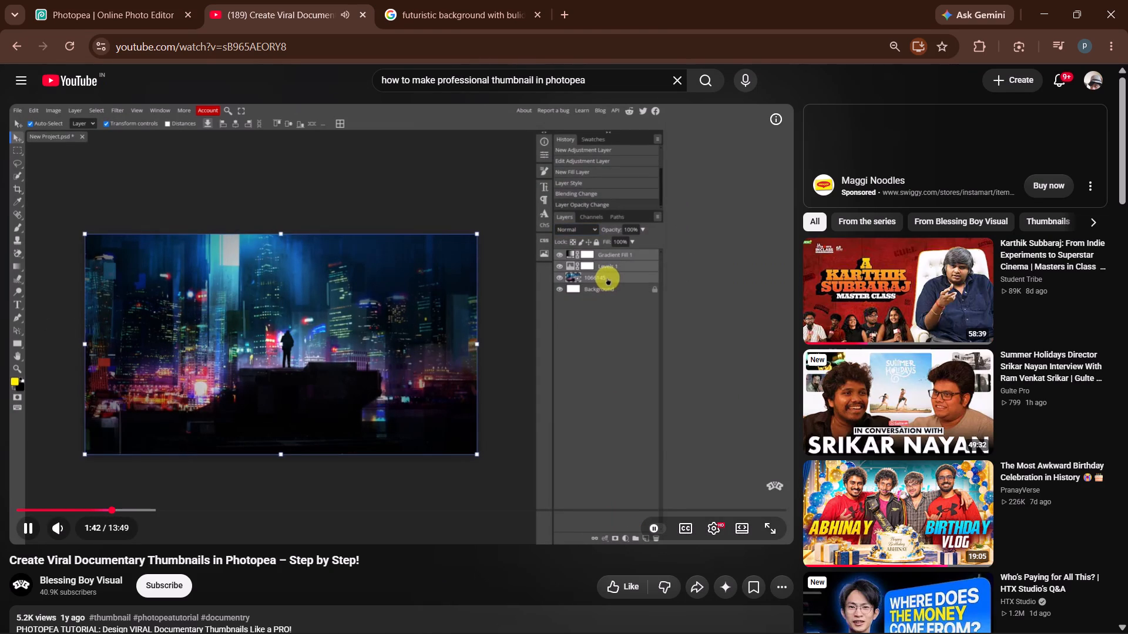
{"action": "key", "text": "Left"}
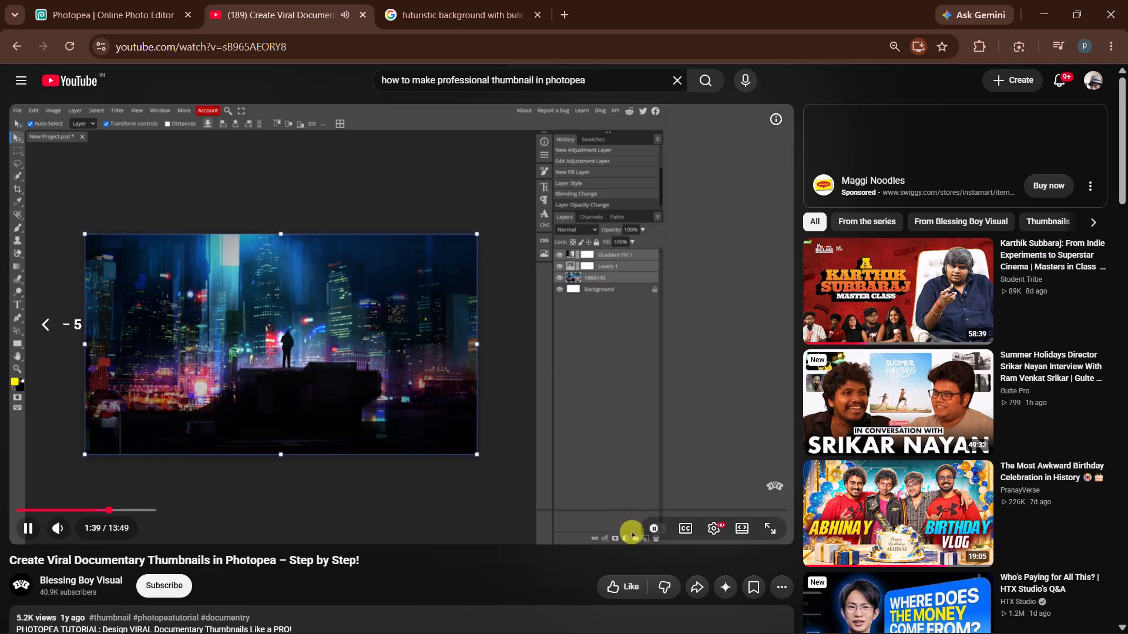
{"action": "key", "text": "Left"}
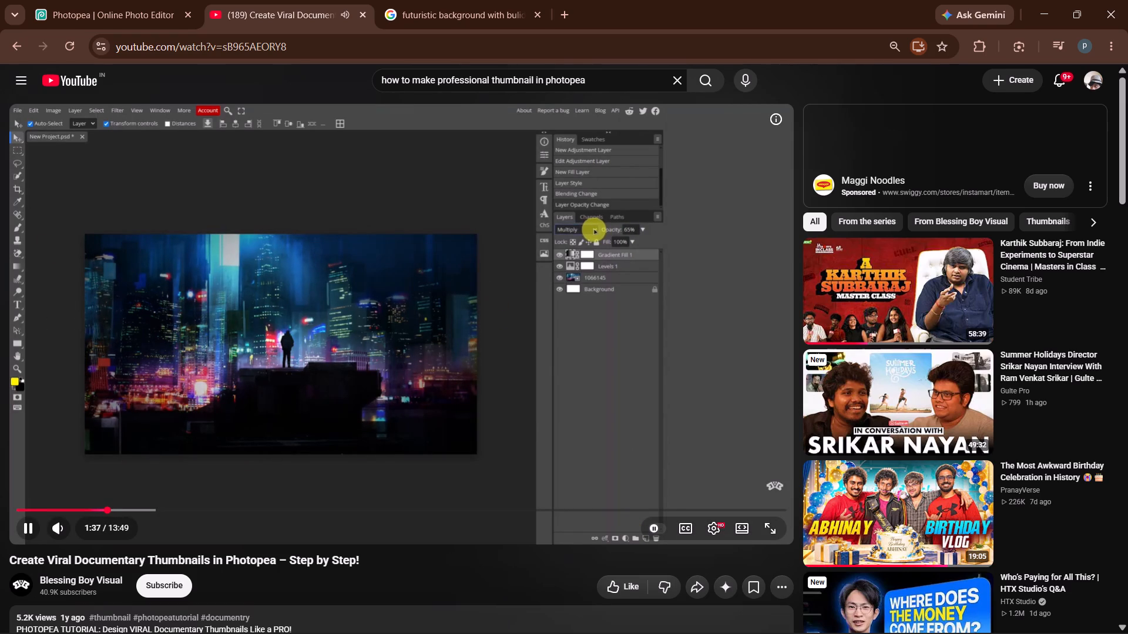
{"action": "key", "text": "Left"}
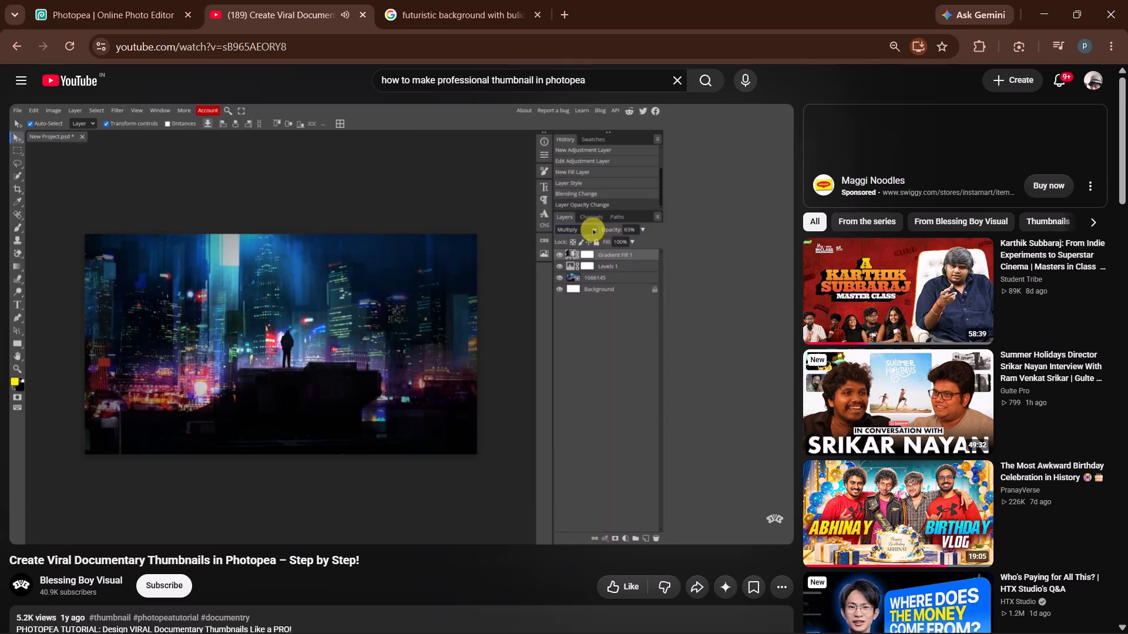
{"action": "left_click", "coordinate": [106, 0]}
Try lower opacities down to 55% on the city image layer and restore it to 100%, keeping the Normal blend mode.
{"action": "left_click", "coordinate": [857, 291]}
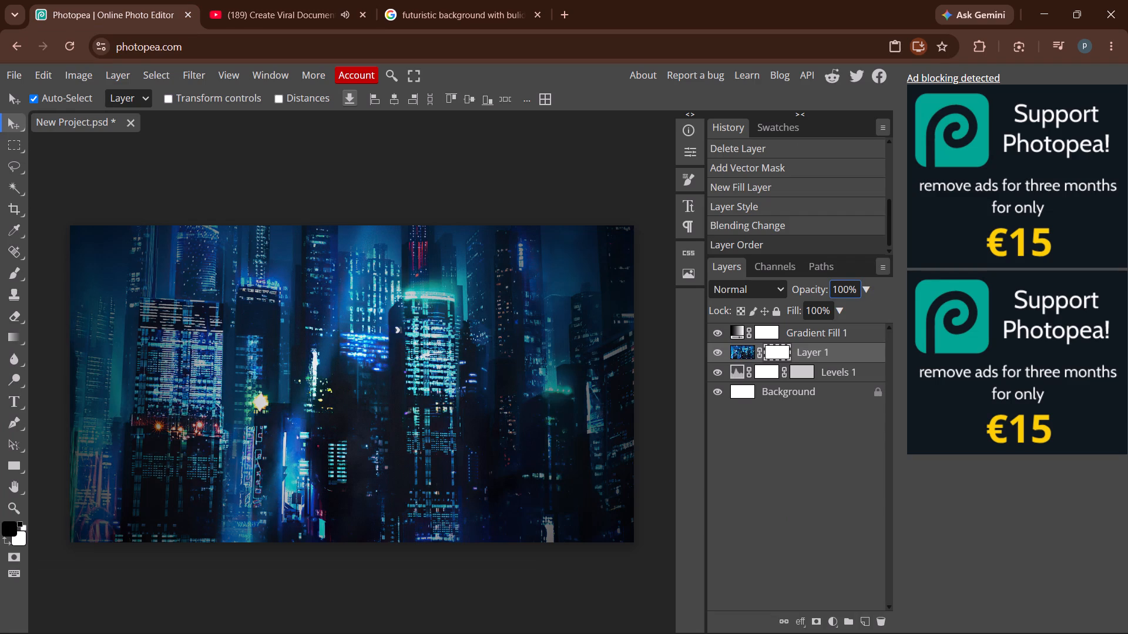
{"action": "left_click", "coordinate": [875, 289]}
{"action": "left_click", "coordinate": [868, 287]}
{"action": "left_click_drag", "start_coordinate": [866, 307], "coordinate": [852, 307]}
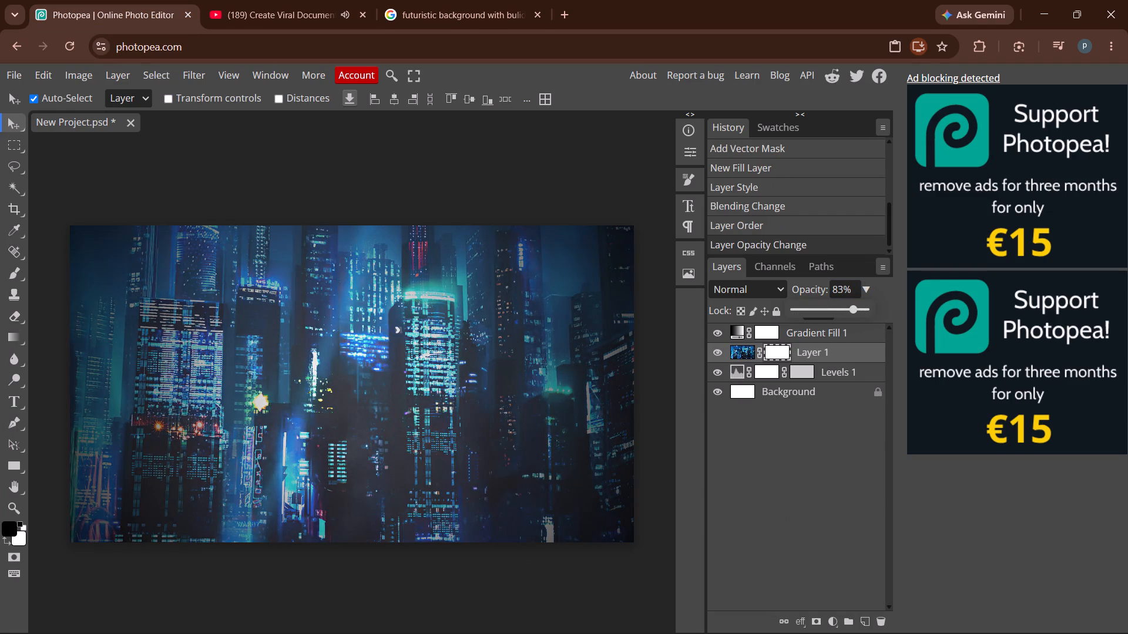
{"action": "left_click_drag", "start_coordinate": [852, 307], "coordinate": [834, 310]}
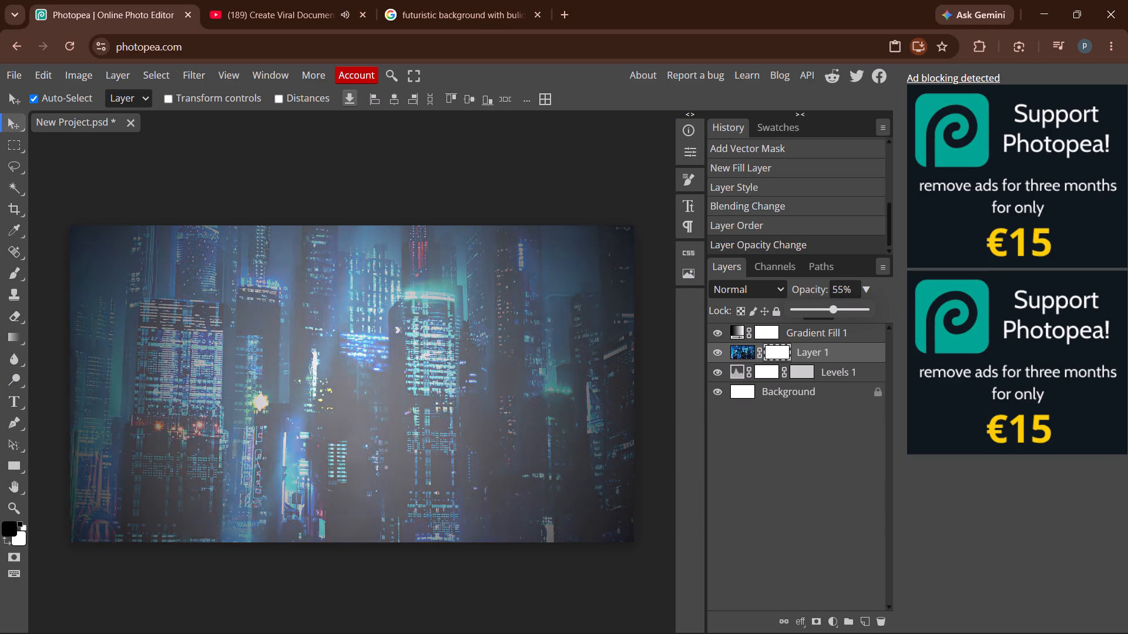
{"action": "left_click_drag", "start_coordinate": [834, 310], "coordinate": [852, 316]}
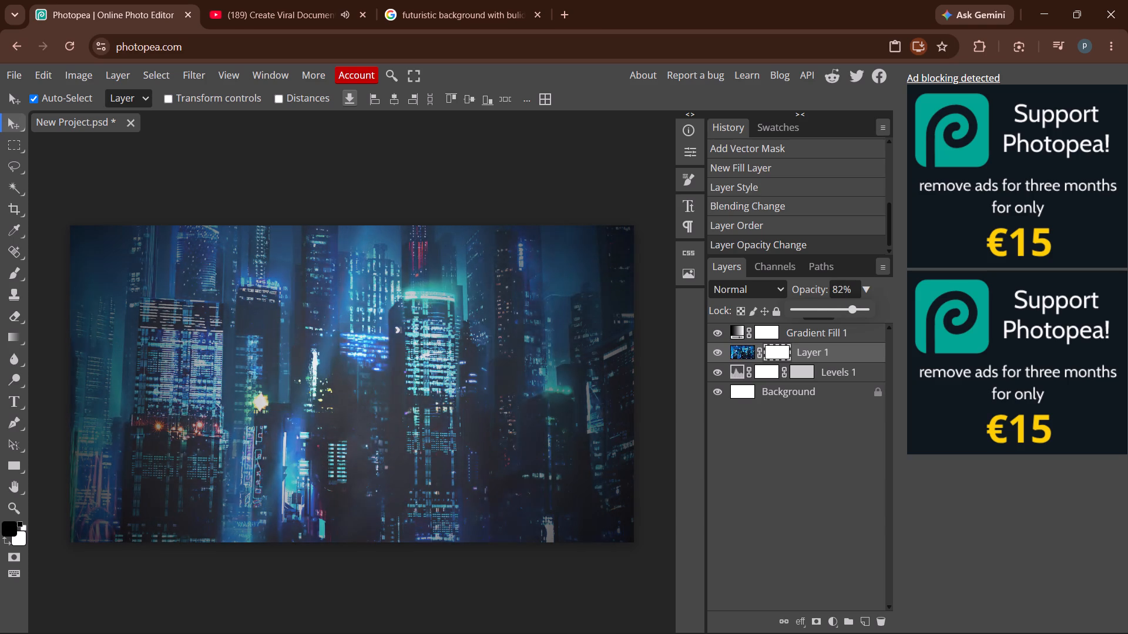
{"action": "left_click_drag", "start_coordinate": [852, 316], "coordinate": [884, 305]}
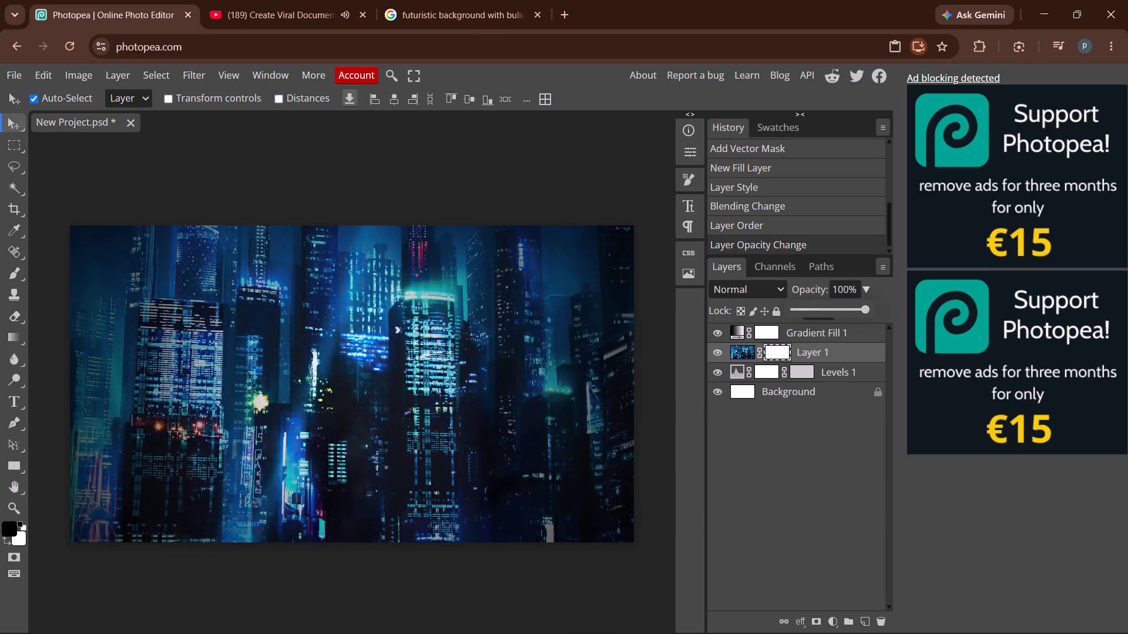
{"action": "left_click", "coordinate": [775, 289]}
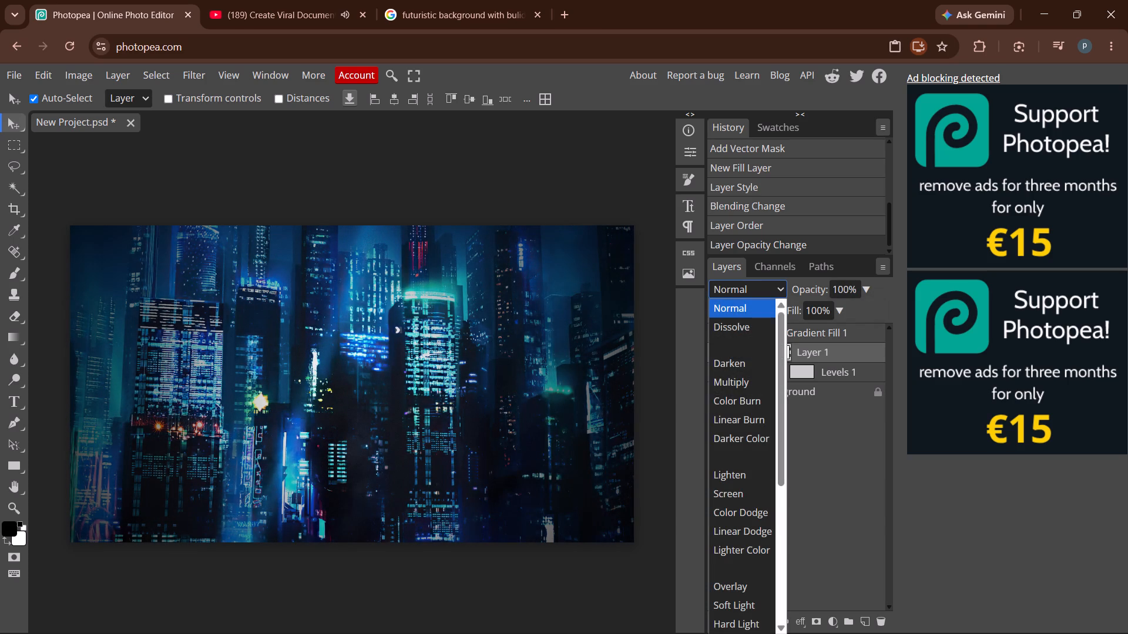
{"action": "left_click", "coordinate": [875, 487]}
Select the Gradient Fill 1 layer and set its opacity to 66%.
{"action": "left_click", "coordinate": [814, 338]}
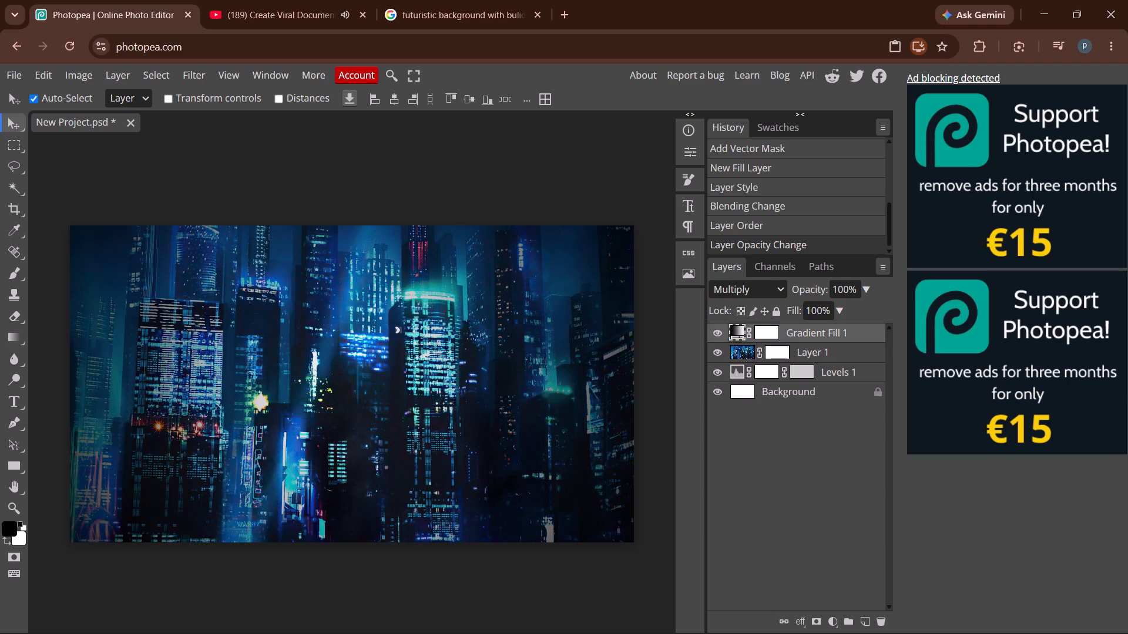
{"action": "left_click", "coordinate": [865, 291]}
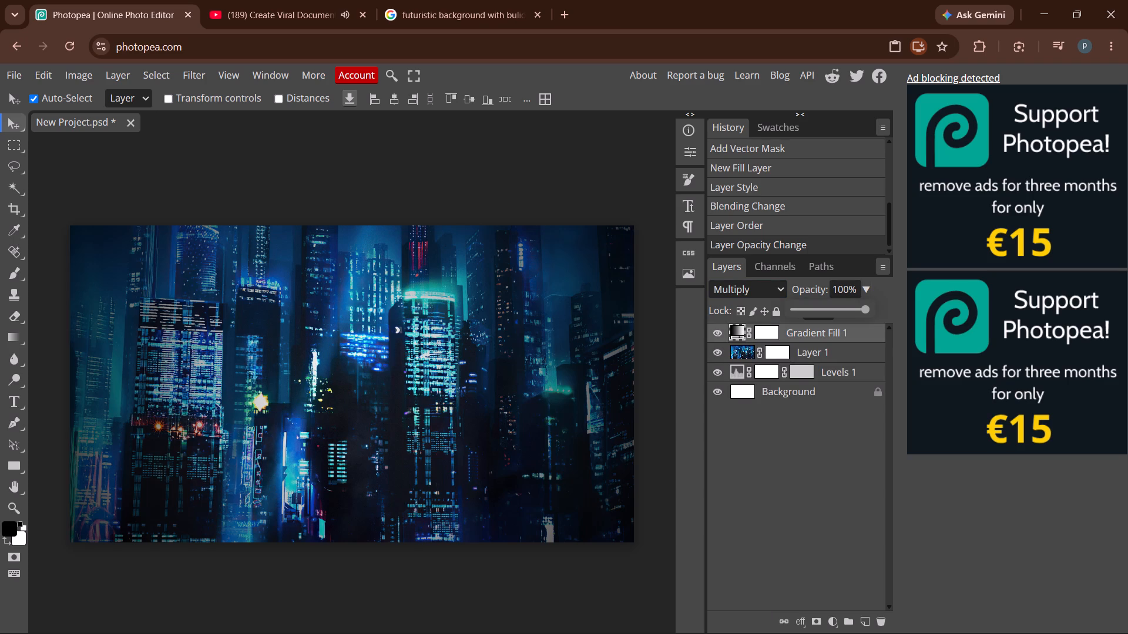
{"action": "left_click_drag", "start_coordinate": [855, 310], "coordinate": [845, 312]}
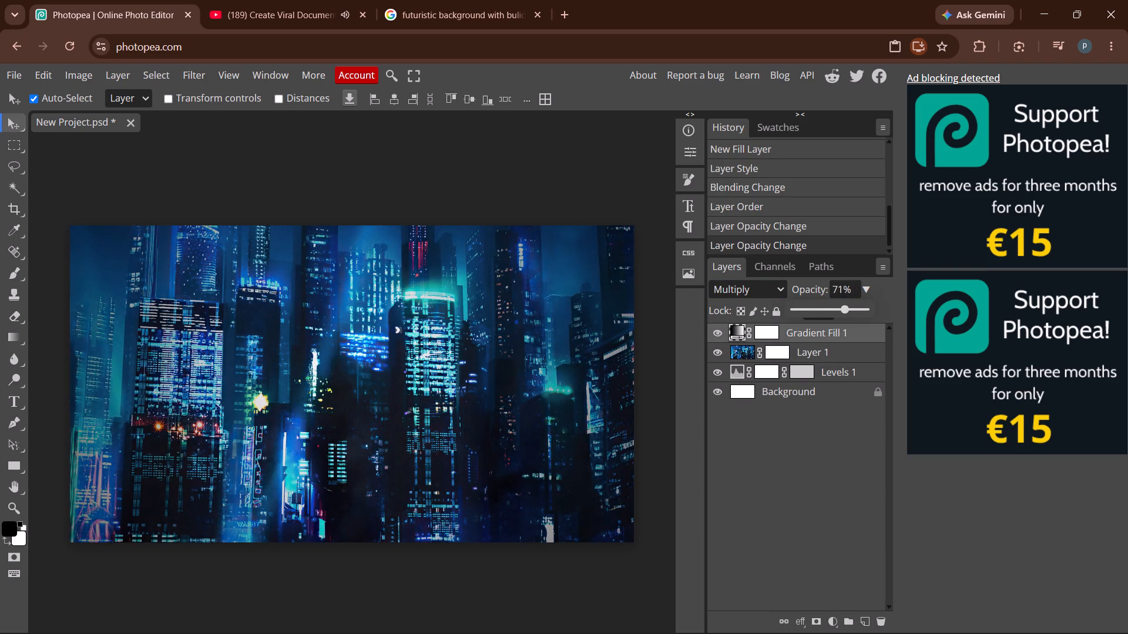
{"action": "left_click_drag", "start_coordinate": [845, 312], "coordinate": [841, 314]}
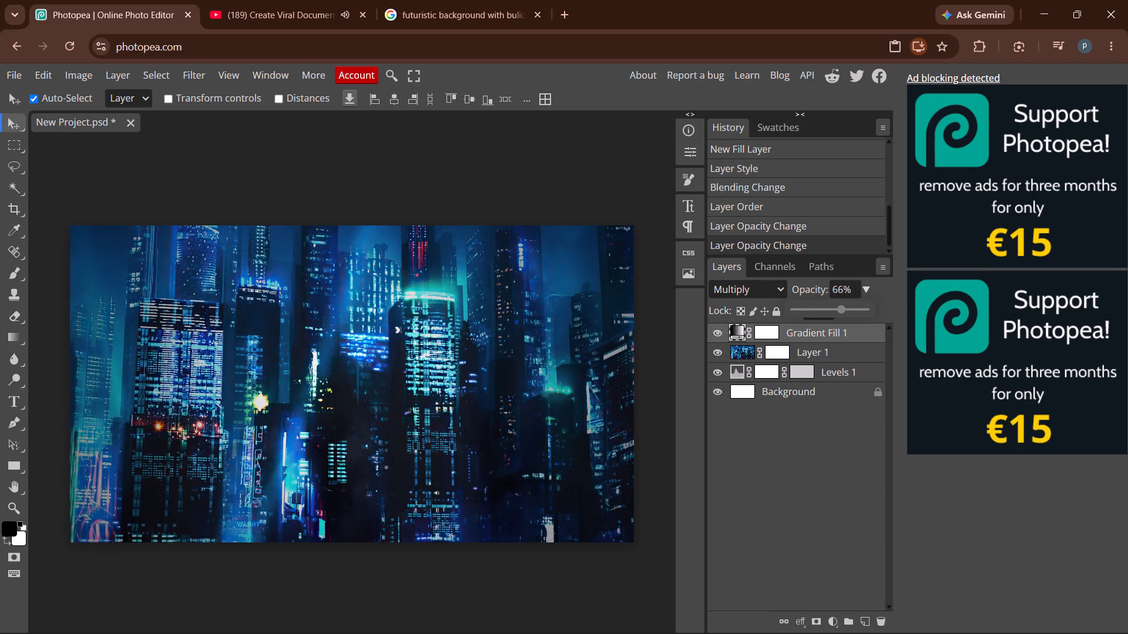
{"action": "left_click", "coordinate": [847, 463]}
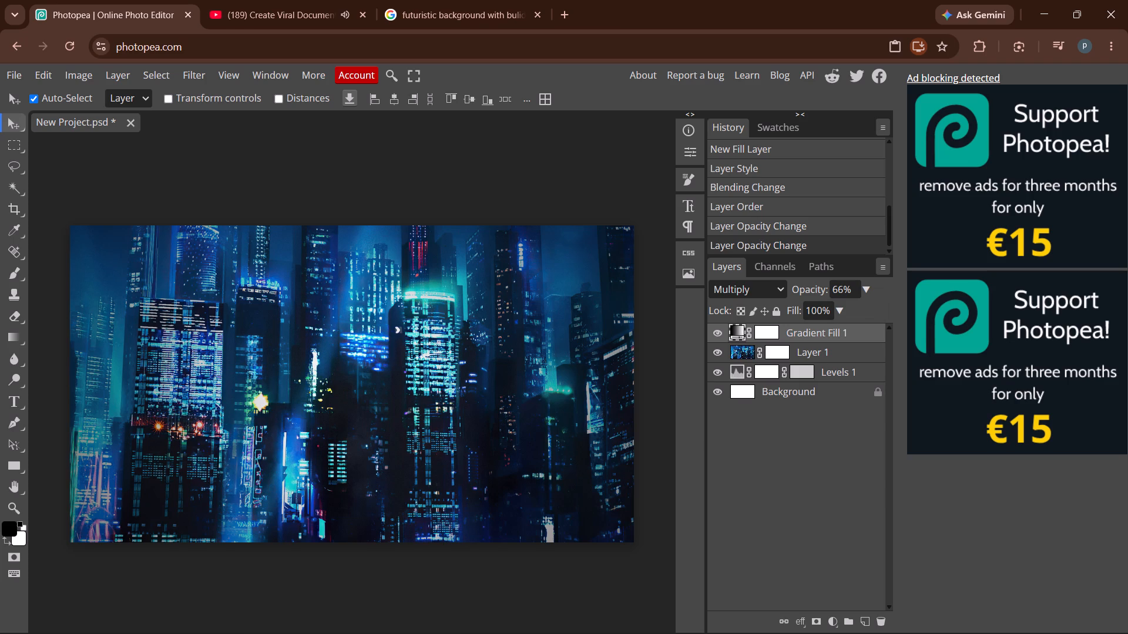
Switch to the YouTube tutorial, rewind to review how the background layers are grouped and named, and return to Photopea.
{"action": "left_click", "coordinate": [261, 0]}
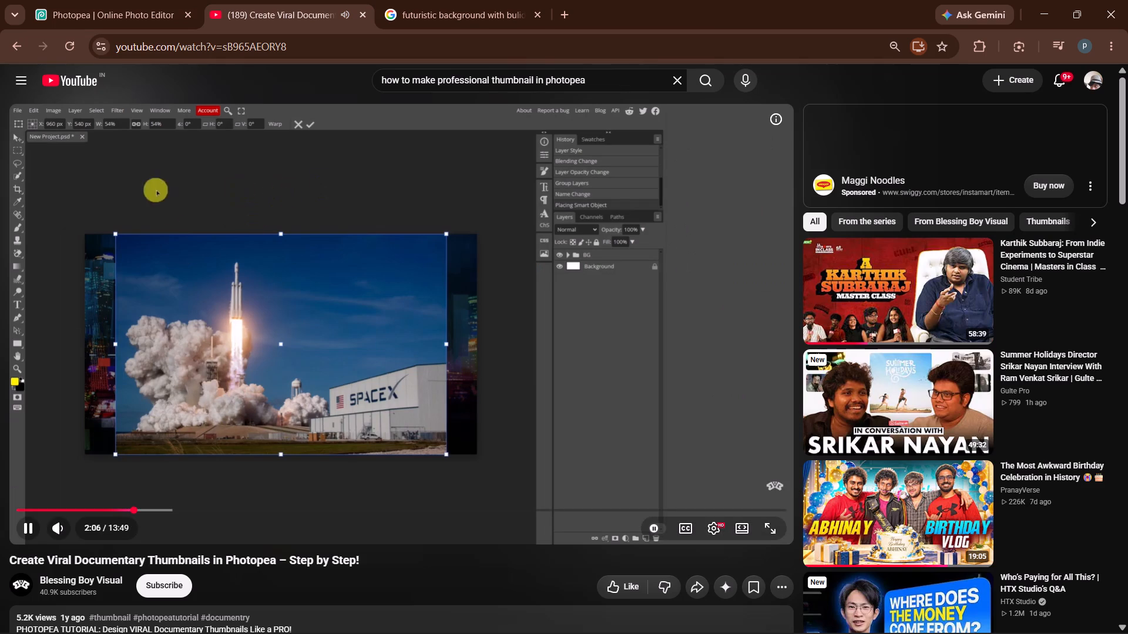
{"action": "key", "text": "Left"}
{"action": "key", "text": "Left"}
{"action": "key", "text": "Left"}
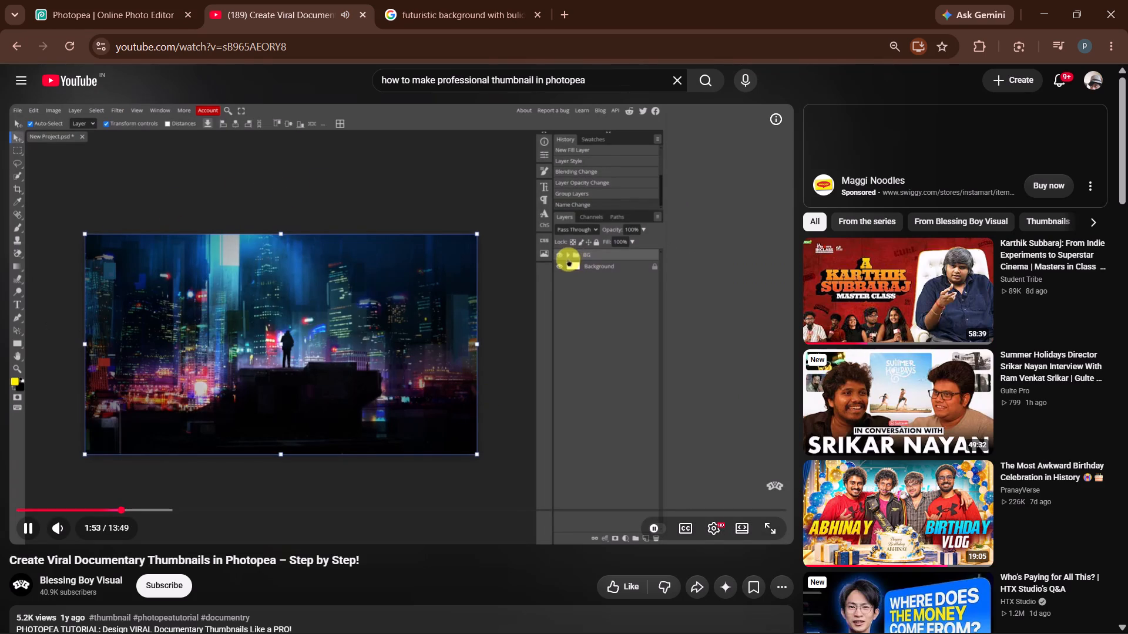
{"action": "key", "text": "Left"}
{"action": "key", "text": "Left"}
{"action": "key", "text": "Left"}
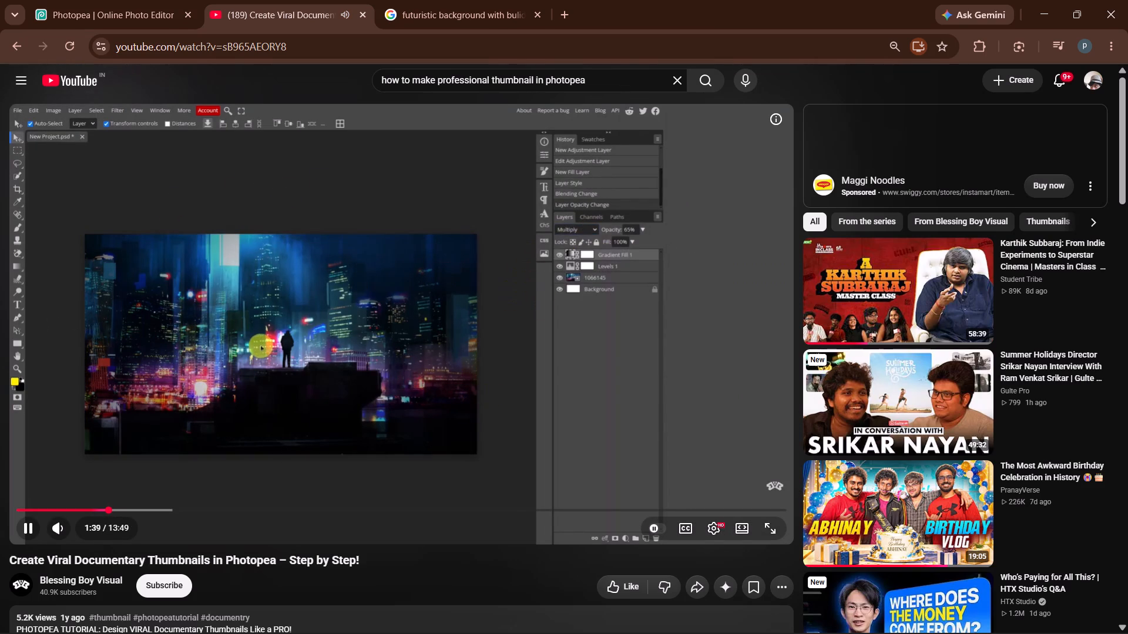
{"action": "key", "text": "Left"}
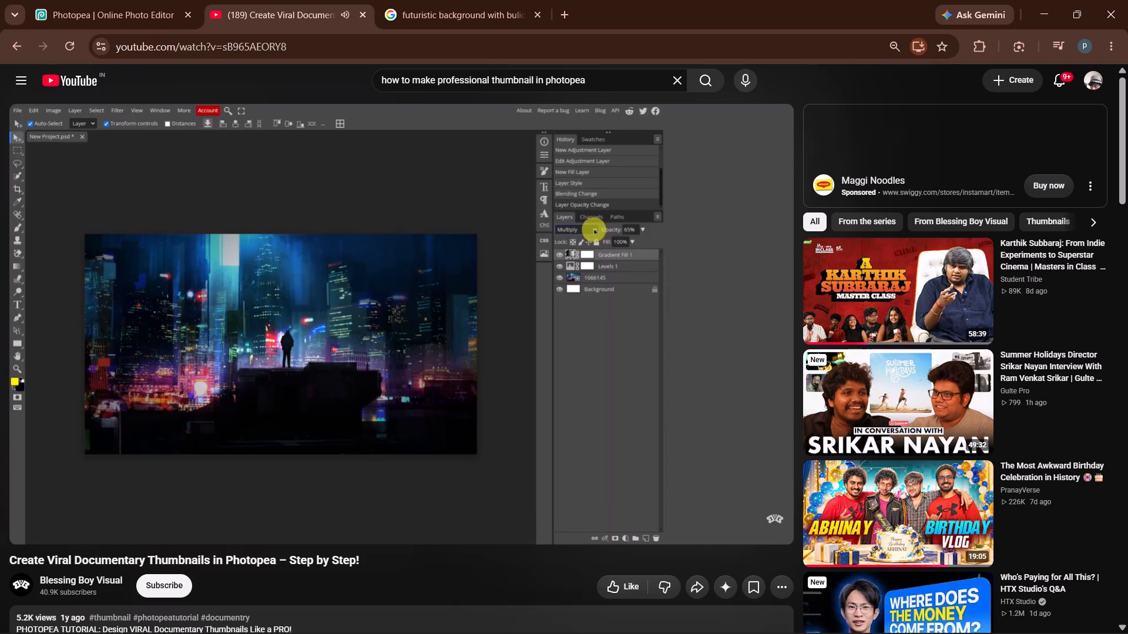
{"action": "key", "text": "Right"}
{"action": "key", "text": "Right"}
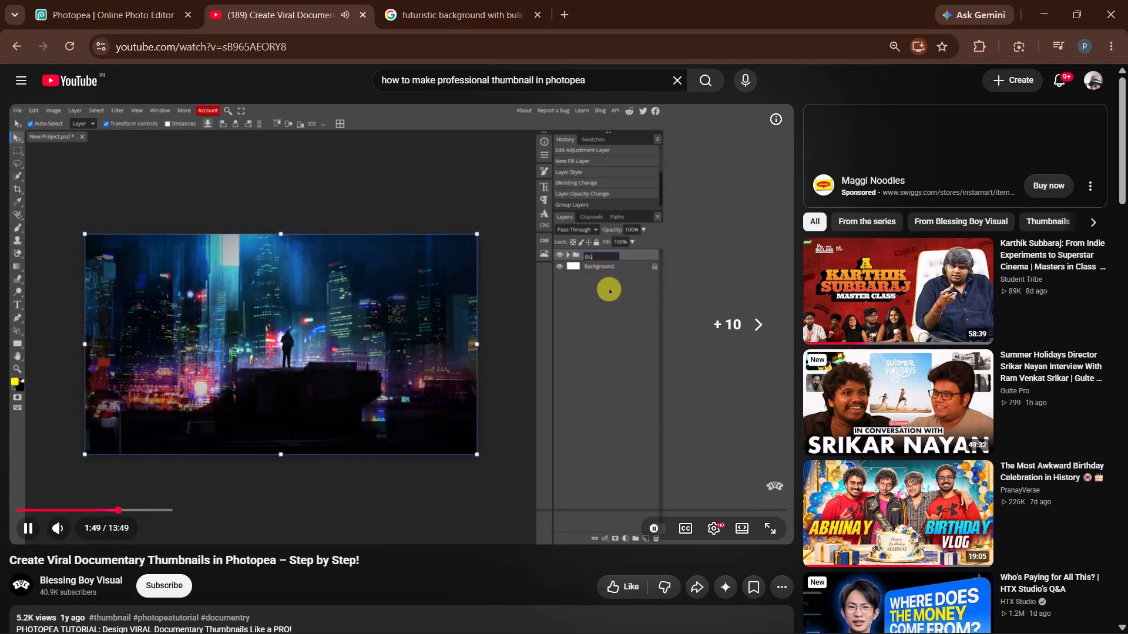
{"action": "key", "text": "Left"}
{"action": "left_click", "coordinate": [135, 0]}
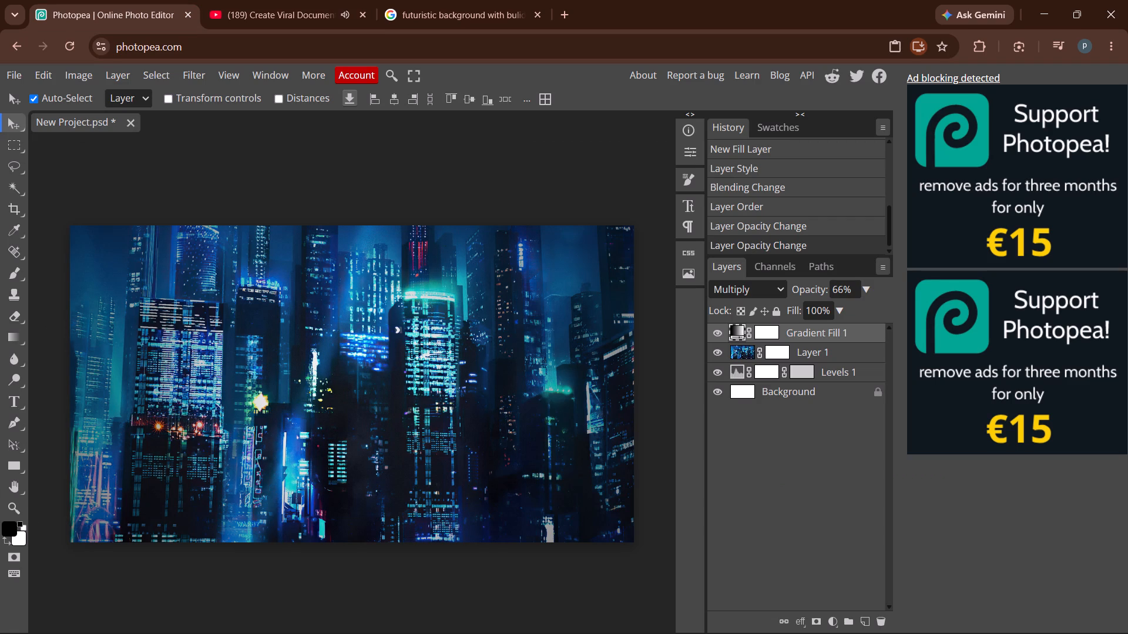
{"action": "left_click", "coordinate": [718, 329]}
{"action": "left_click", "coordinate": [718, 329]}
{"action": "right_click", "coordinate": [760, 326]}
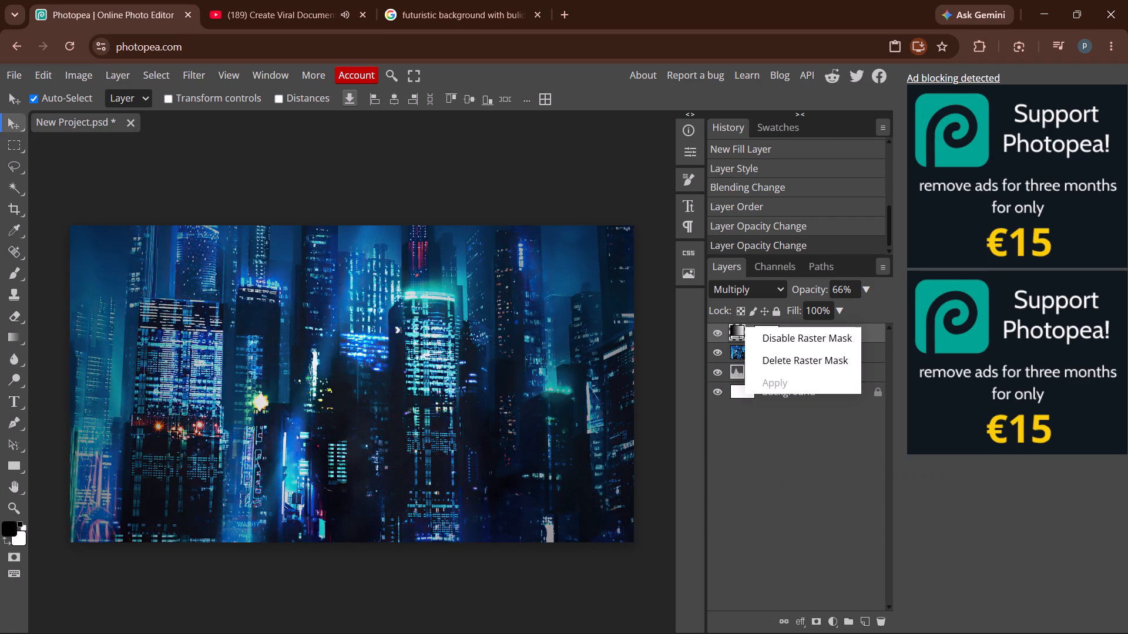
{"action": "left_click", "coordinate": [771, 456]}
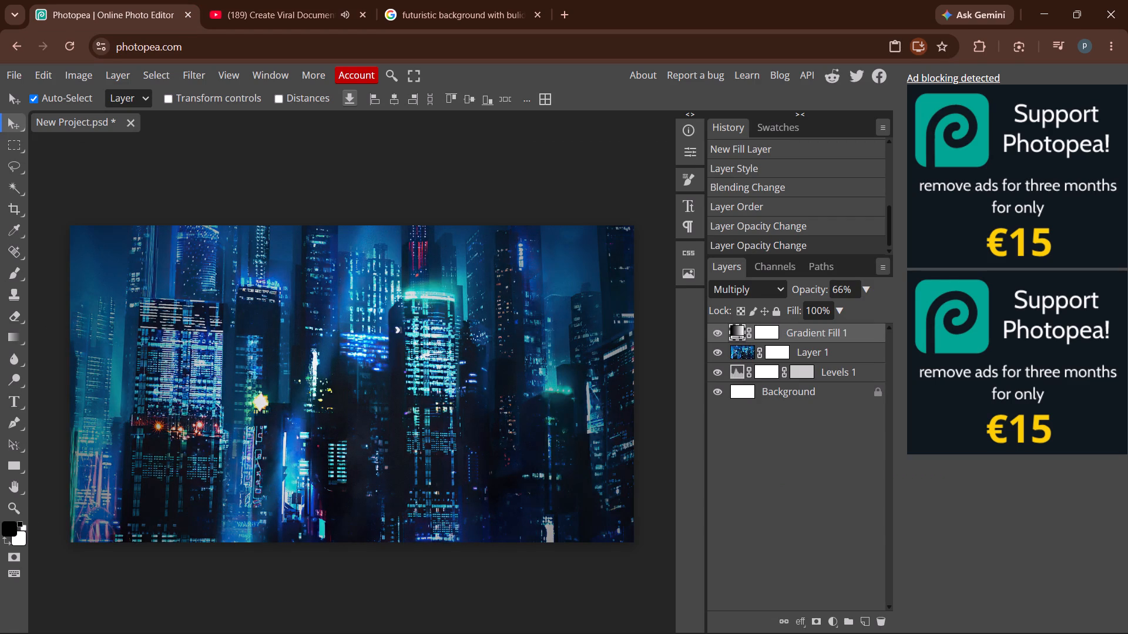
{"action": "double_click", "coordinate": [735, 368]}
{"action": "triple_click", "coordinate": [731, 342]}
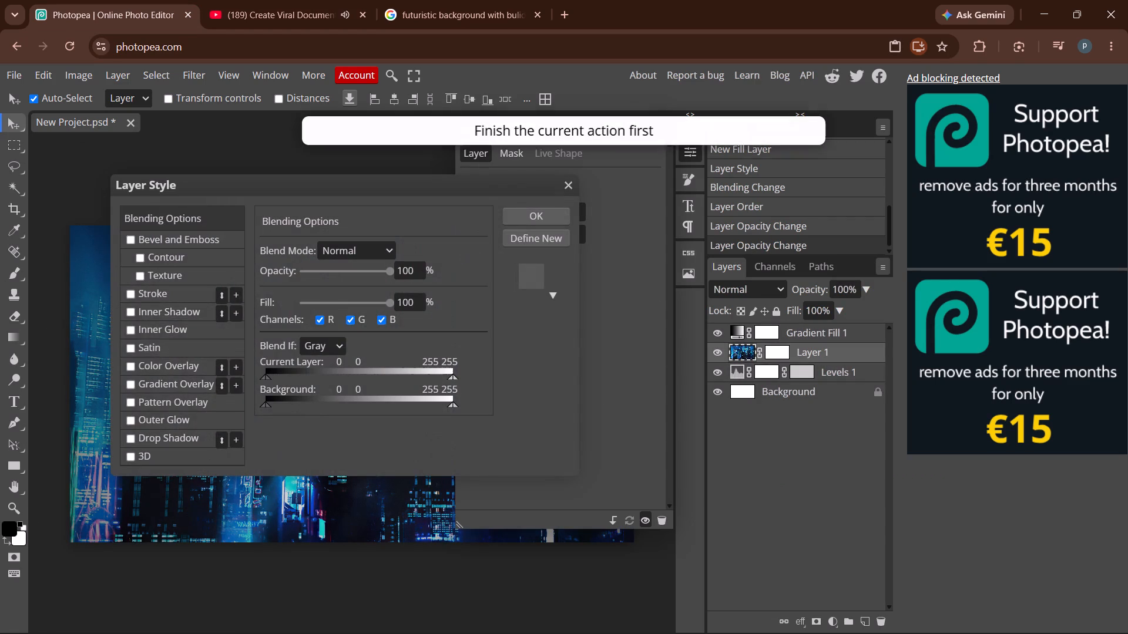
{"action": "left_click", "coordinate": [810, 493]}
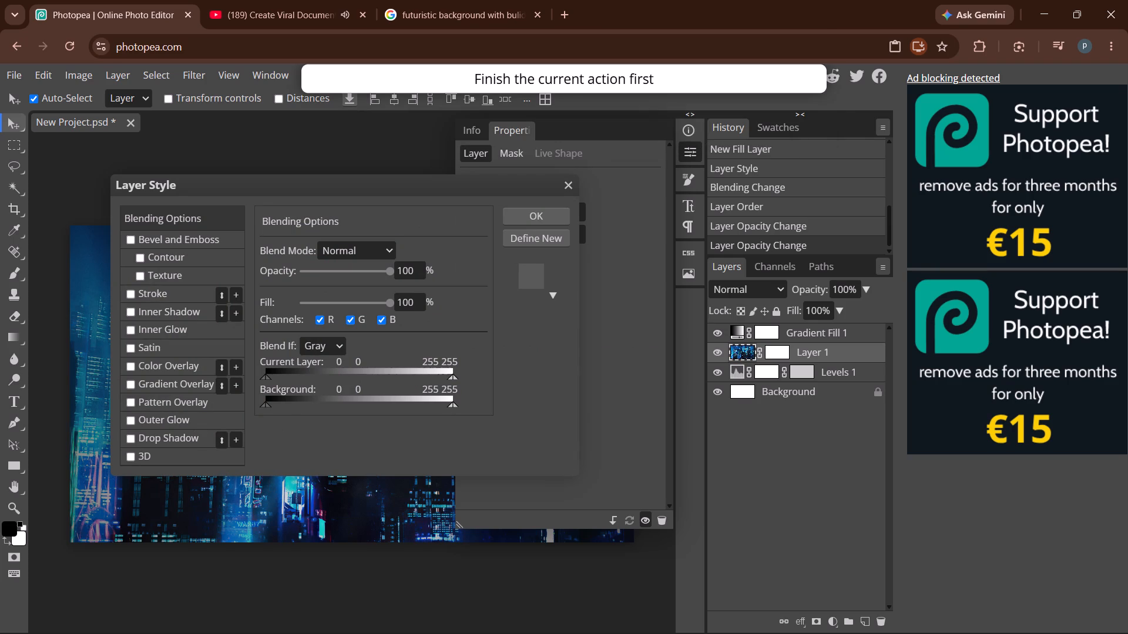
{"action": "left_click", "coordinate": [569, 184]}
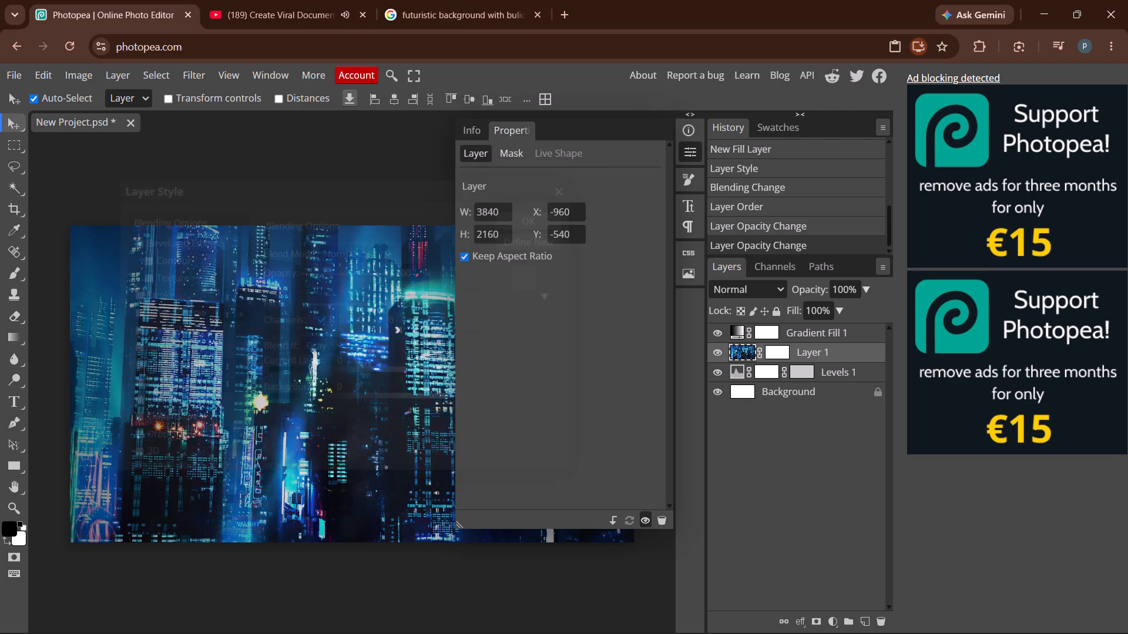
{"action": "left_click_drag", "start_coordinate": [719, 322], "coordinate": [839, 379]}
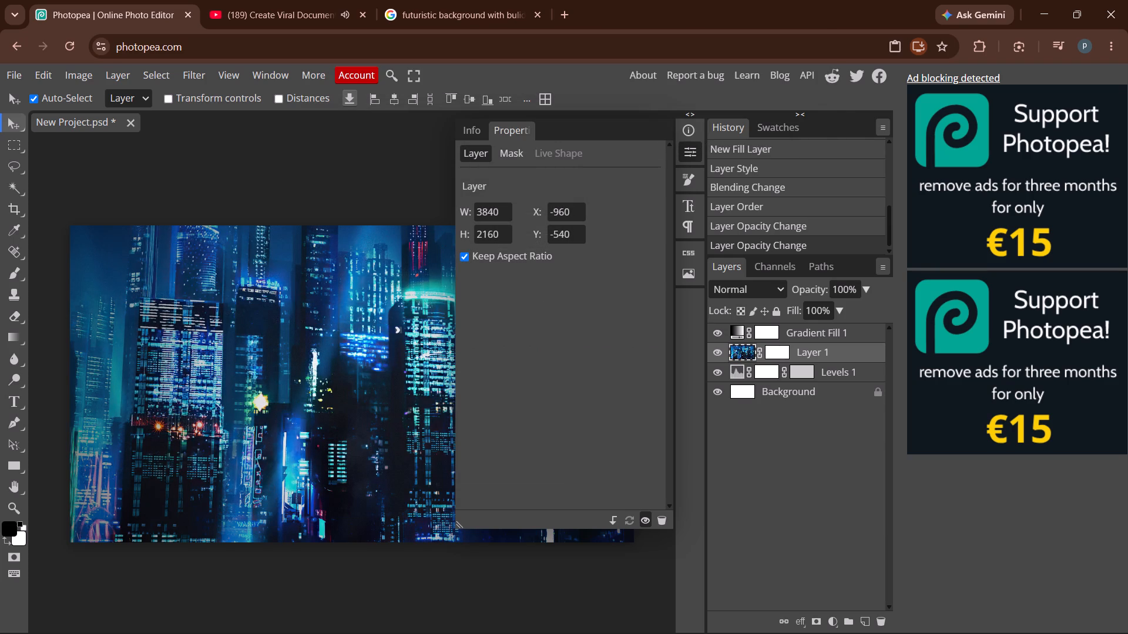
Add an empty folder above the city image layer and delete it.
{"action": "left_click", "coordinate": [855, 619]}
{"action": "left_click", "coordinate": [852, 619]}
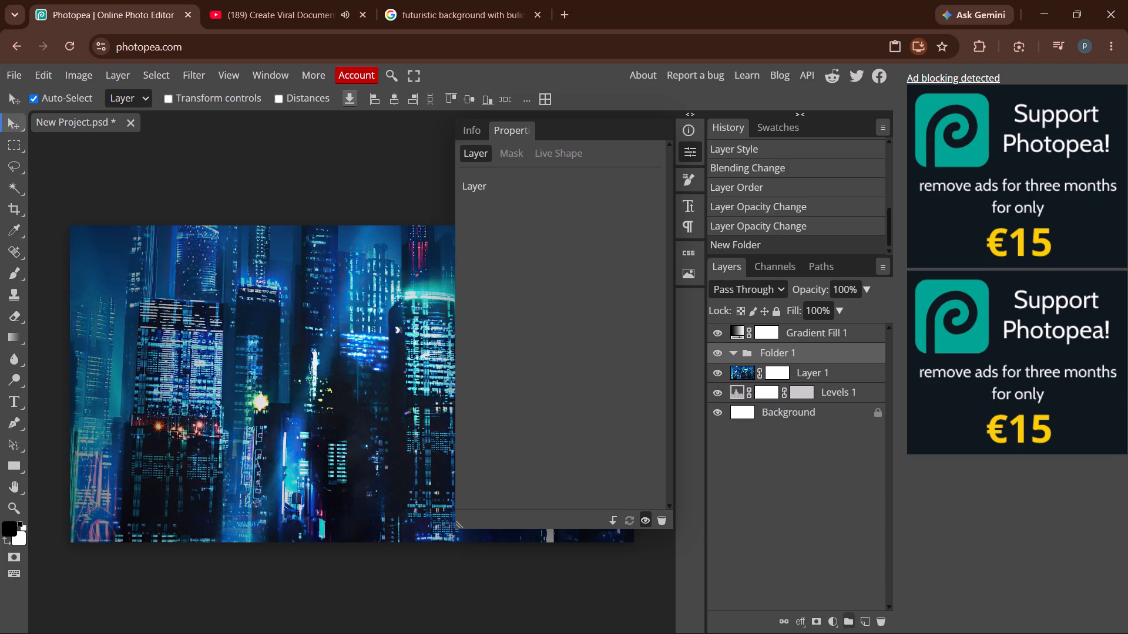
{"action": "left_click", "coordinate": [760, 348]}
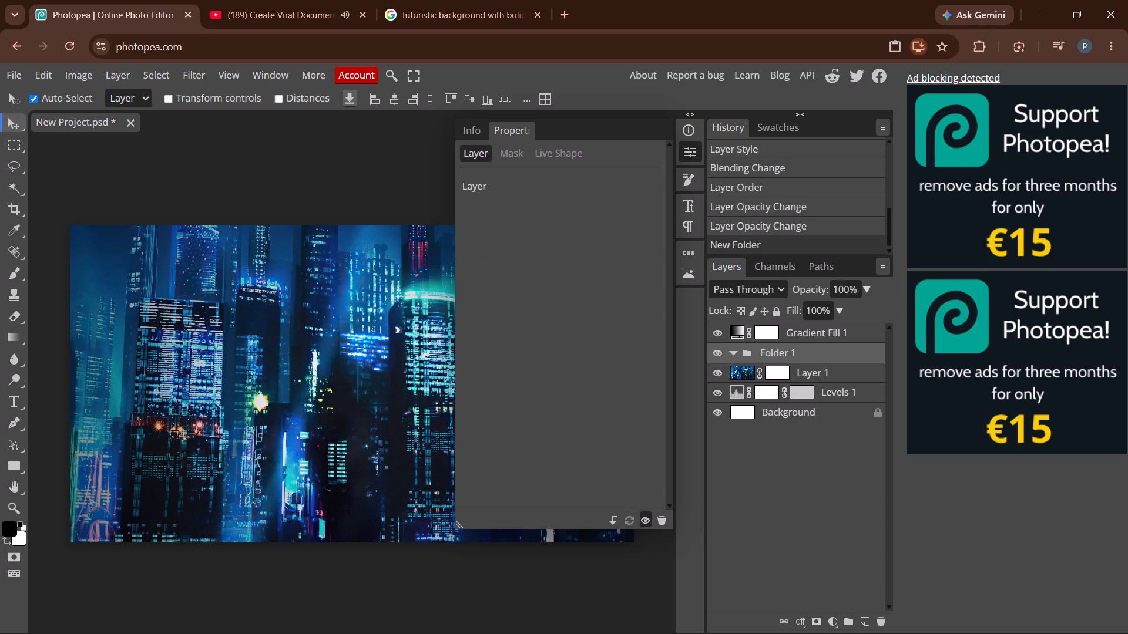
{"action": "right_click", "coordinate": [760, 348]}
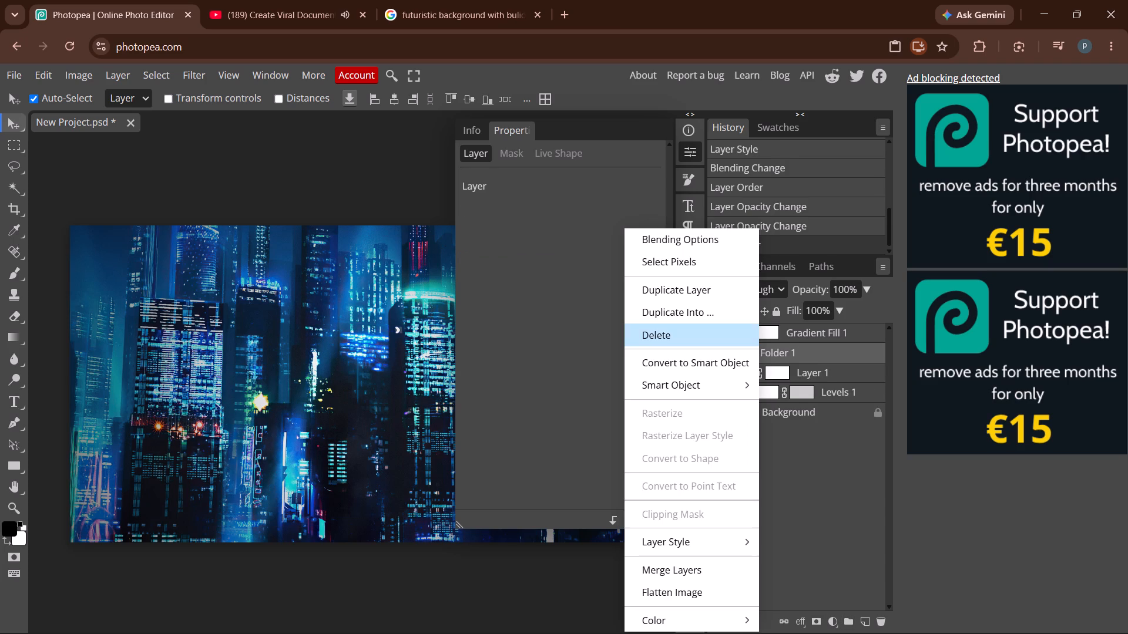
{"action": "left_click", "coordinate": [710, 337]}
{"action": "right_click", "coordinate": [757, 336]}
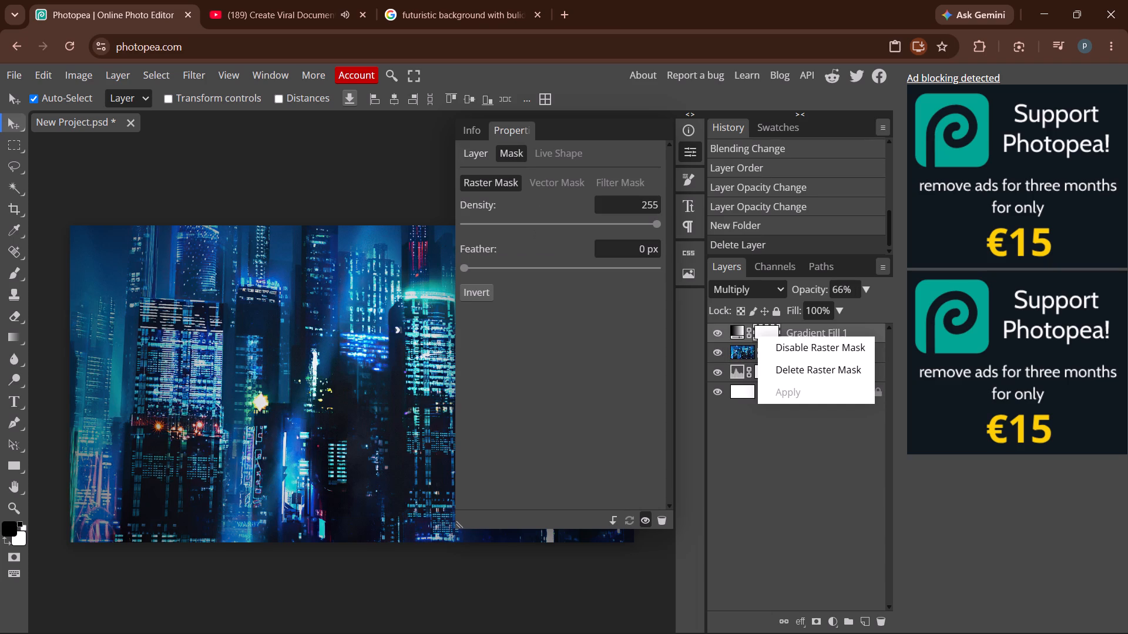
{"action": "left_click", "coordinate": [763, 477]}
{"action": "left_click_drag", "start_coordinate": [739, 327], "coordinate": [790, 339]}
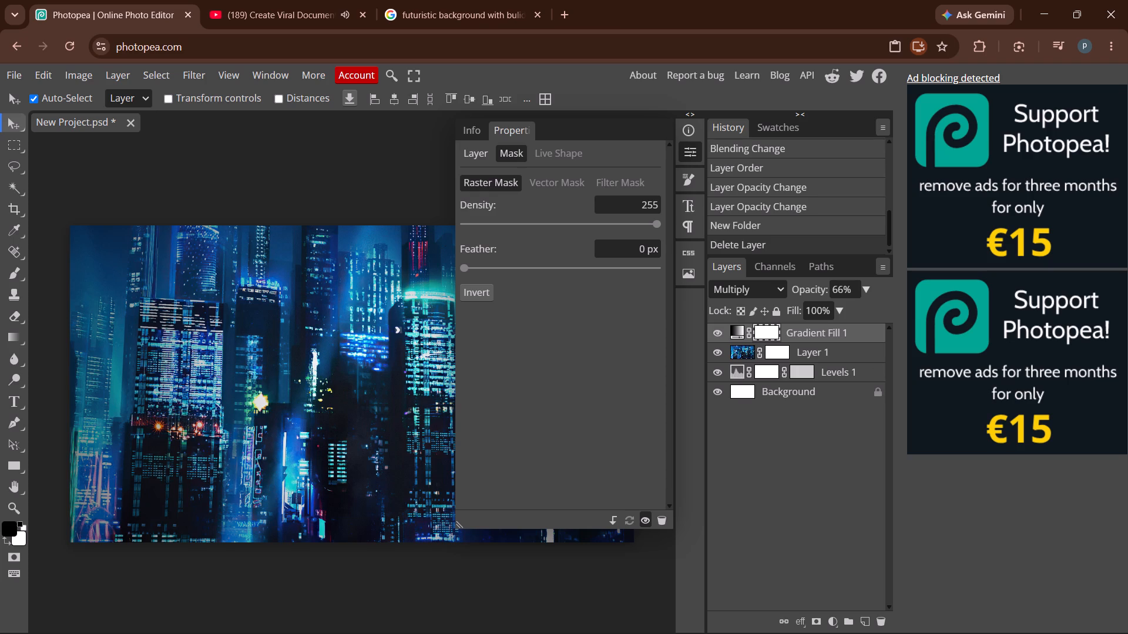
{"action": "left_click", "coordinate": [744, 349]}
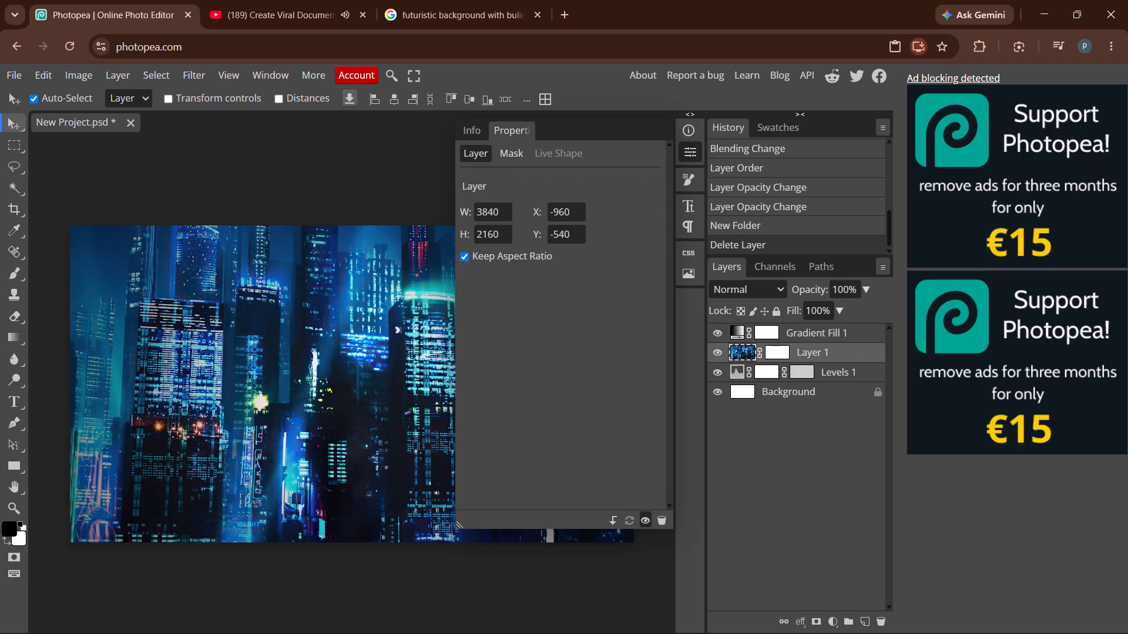
Hide and reshow the Gradient Fill 1 layer to compare the city background with and without it.
{"action": "left_click", "coordinate": [734, 322]}
{"action": "left_click", "coordinate": [716, 336]}
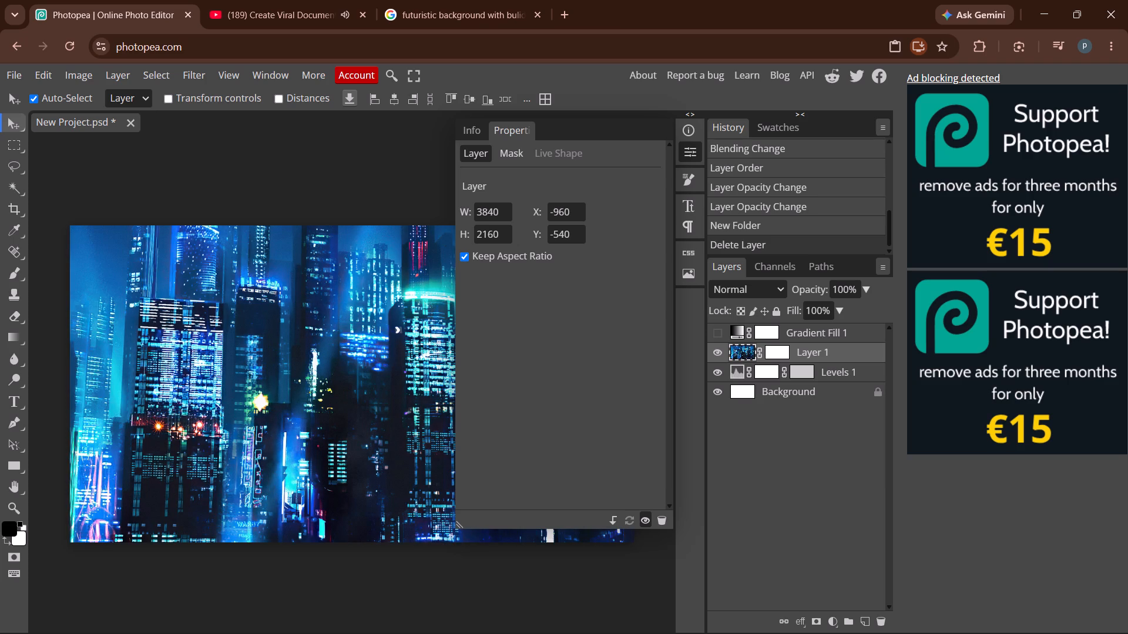
{"action": "left_click", "coordinate": [716, 336]}
{"action": "left_click", "coordinate": [764, 483]}
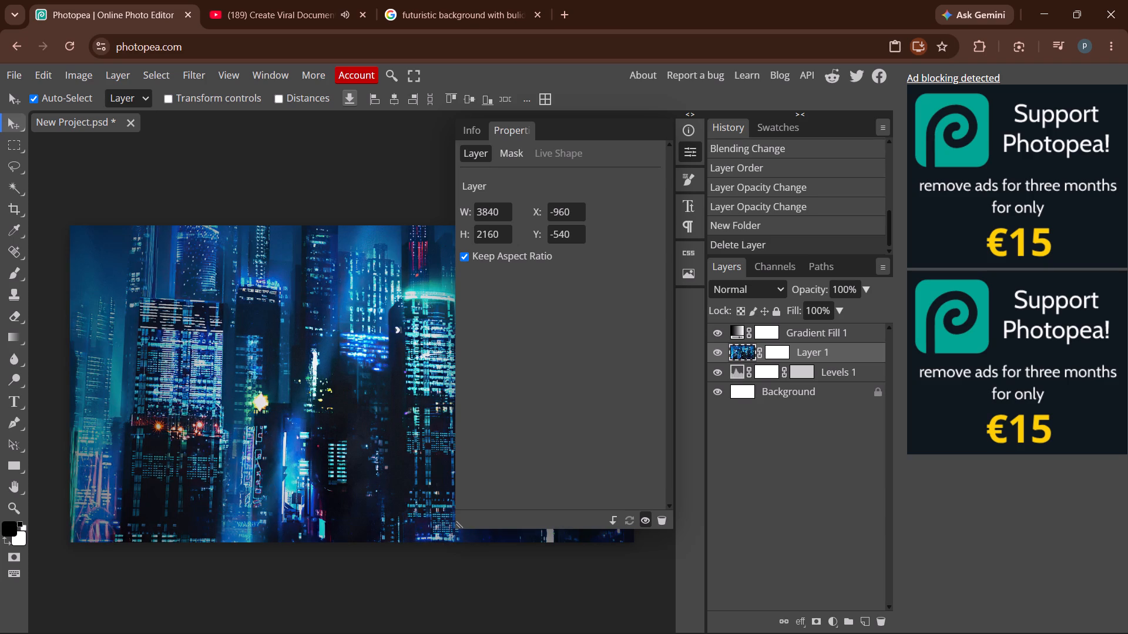
{"action": "left_click", "coordinate": [396, 162]}
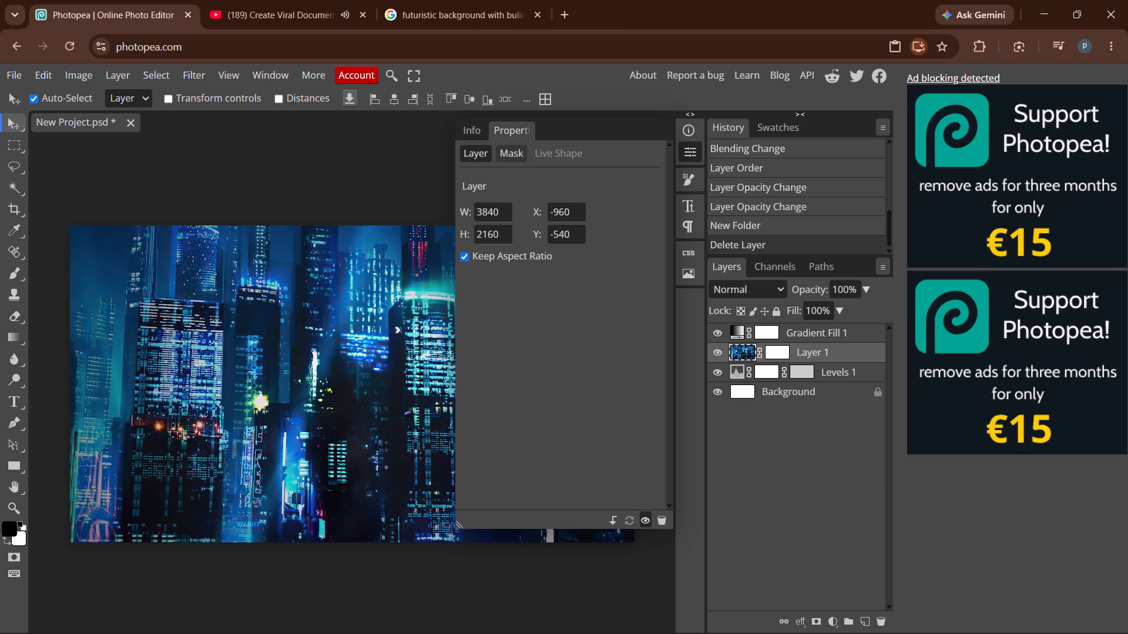
Collapse the floating layer properties to uncover the whole canvas.
{"action": "left_click", "coordinate": [686, 162]}
{"action": "left_click", "coordinate": [688, 155]}
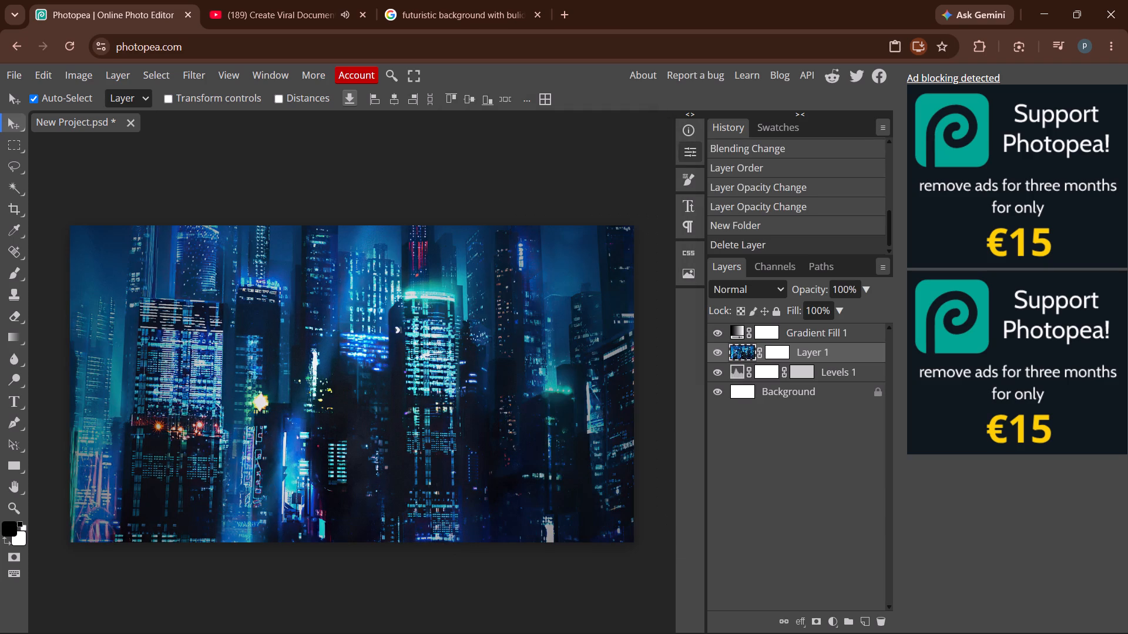
Switch to the YouTube tutorial, rewind to review how the background layers are selected for grouping, and return to Photopea.
{"action": "left_click", "coordinate": [270, 0]}
{"action": "key", "text": "Left"}
{"action": "key", "text": "Left"}
{"action": "key", "text": "Left"}
{"action": "key", "text": "Left"}
{"action": "key", "text": "Left"}
{"action": "key", "text": "Left"}
{"action": "key", "text": "Left"}
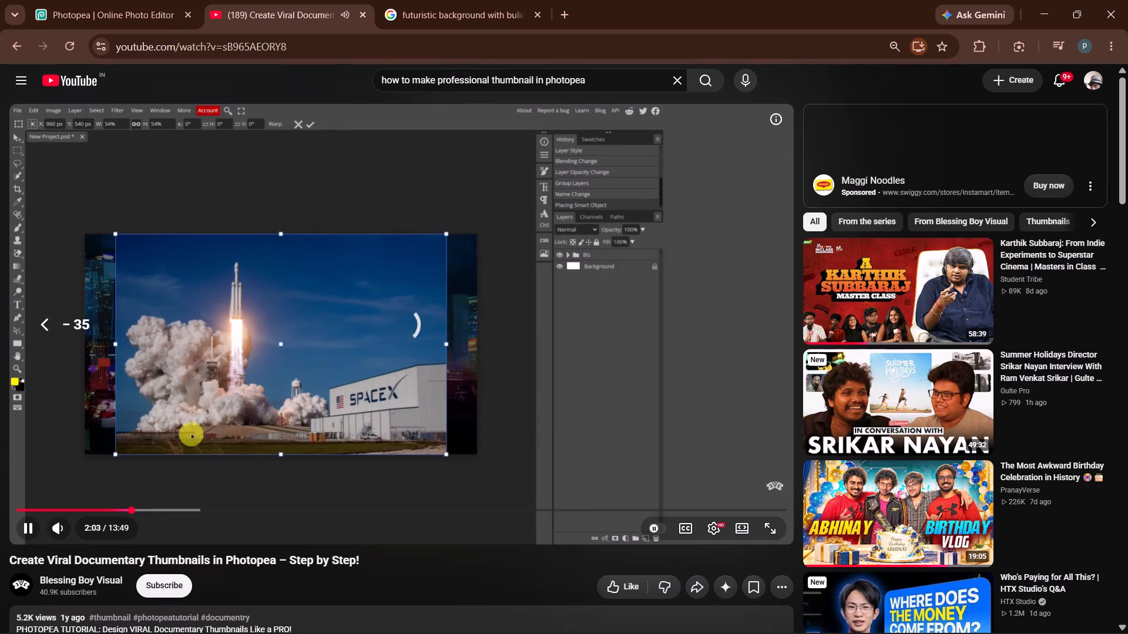
{"action": "key", "text": "Left"}
{"action": "key", "text": "Left"}
{"action": "key", "text": "Left"}
{"action": "key", "text": "Left"}
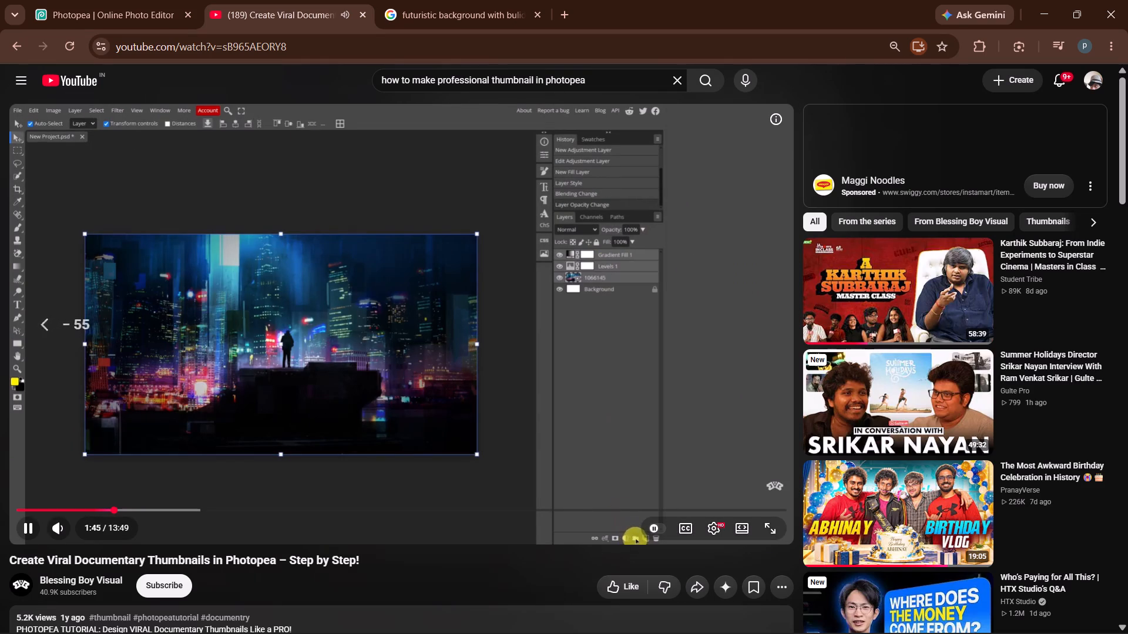
{"action": "key", "text": "Left"}
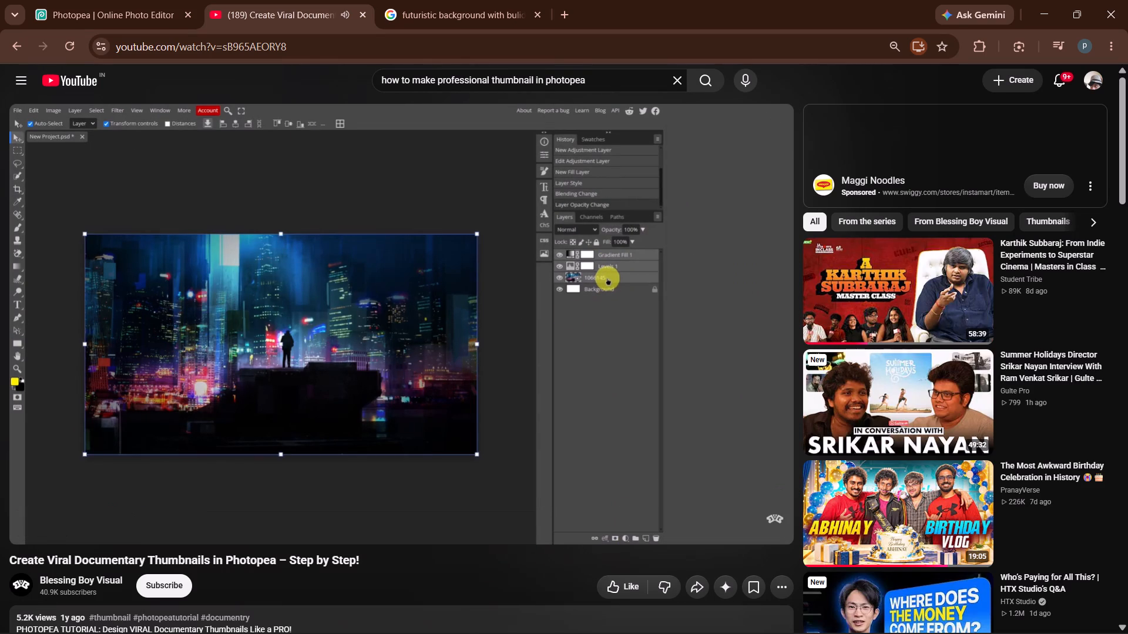
{"action": "key", "text": "Left"}
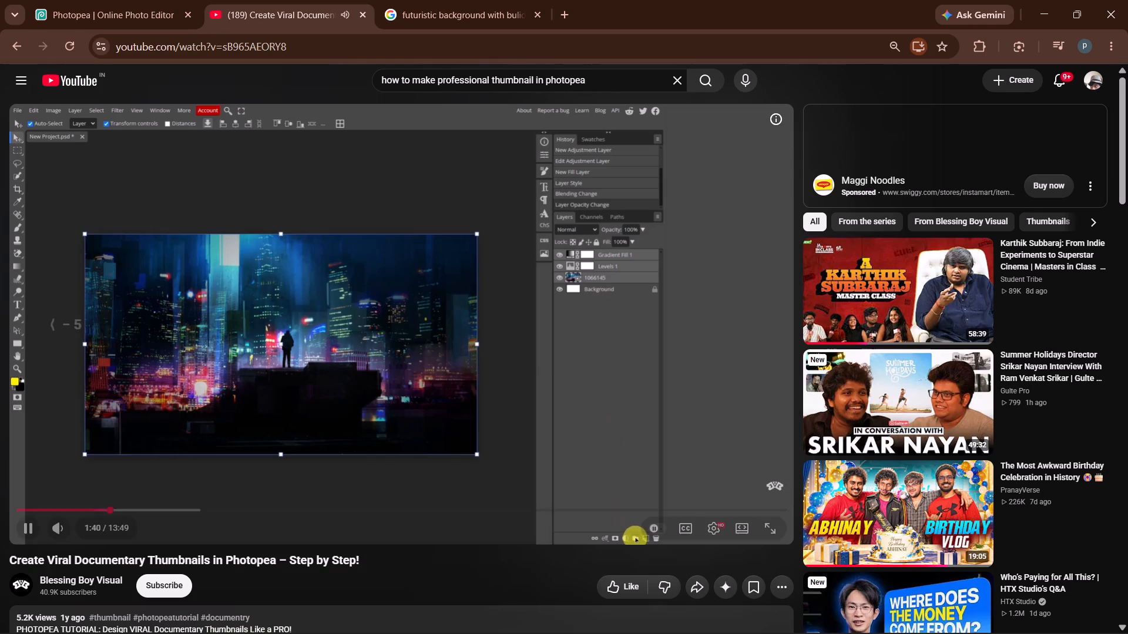
{"action": "key", "text": "Left"}
{"action": "key", "text": "Right"}
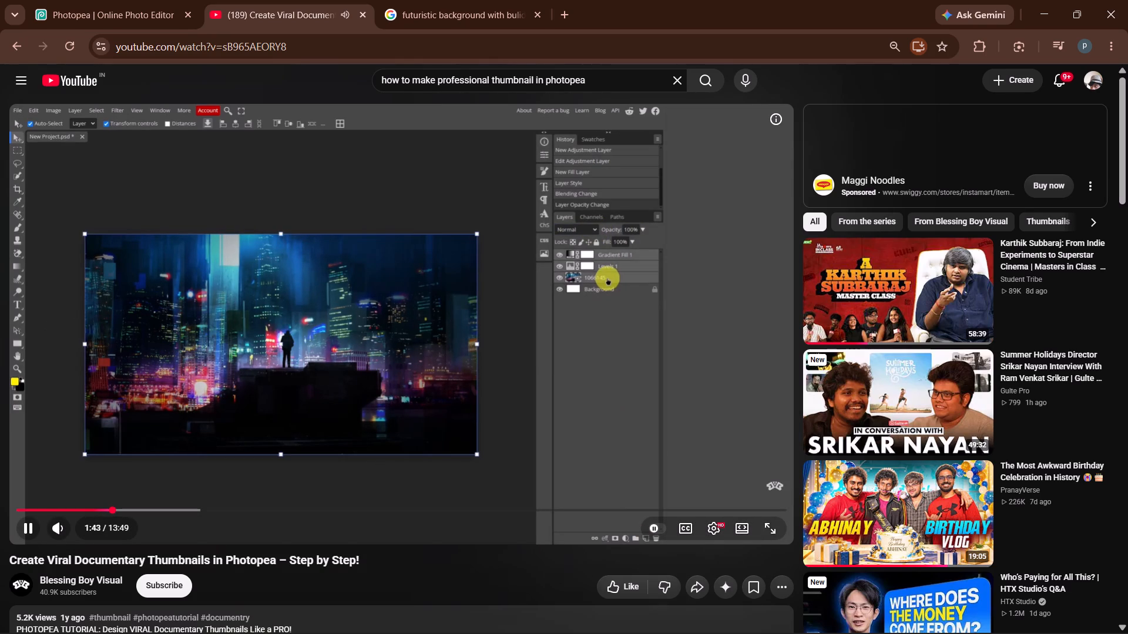
{"action": "key", "text": "Left"}
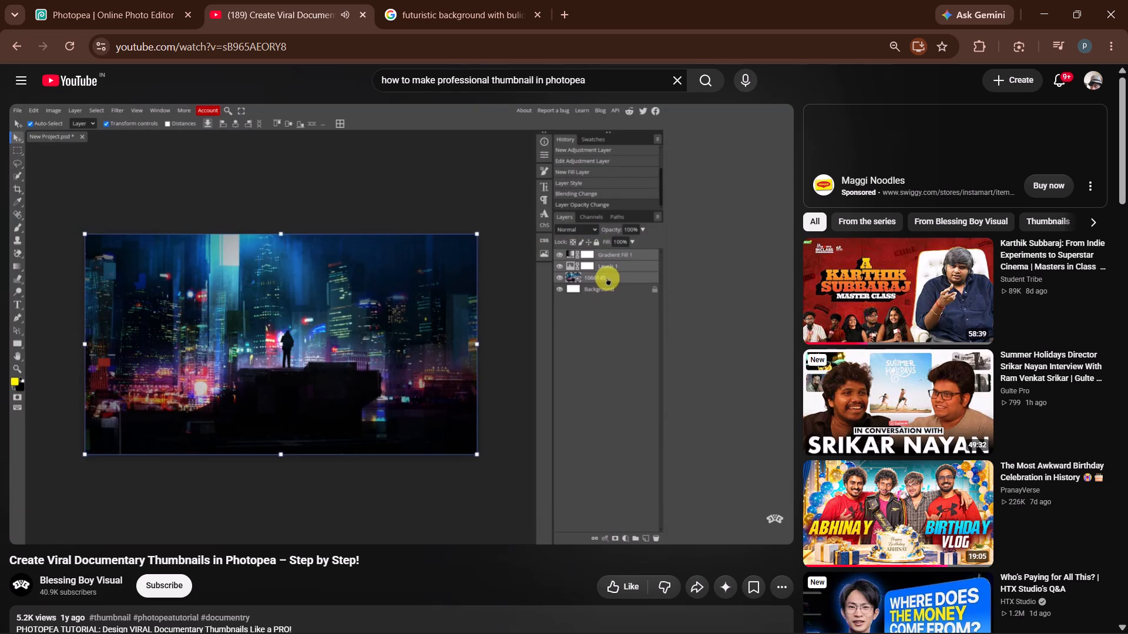
{"action": "key", "text": "Left"}
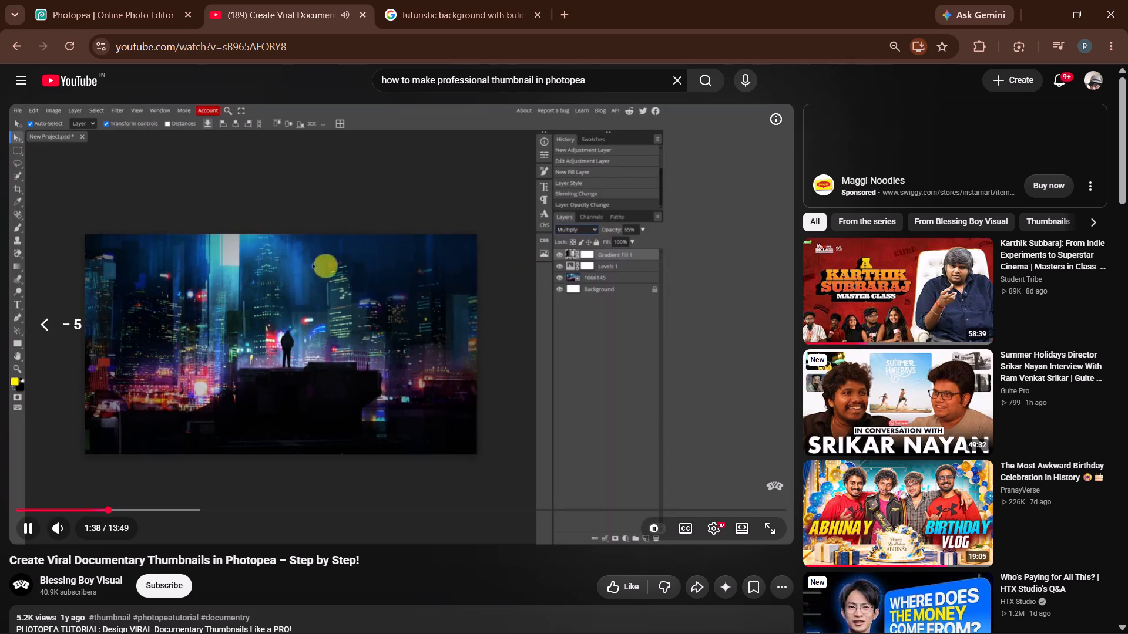
{"action": "left_click", "coordinate": [159, 0]}
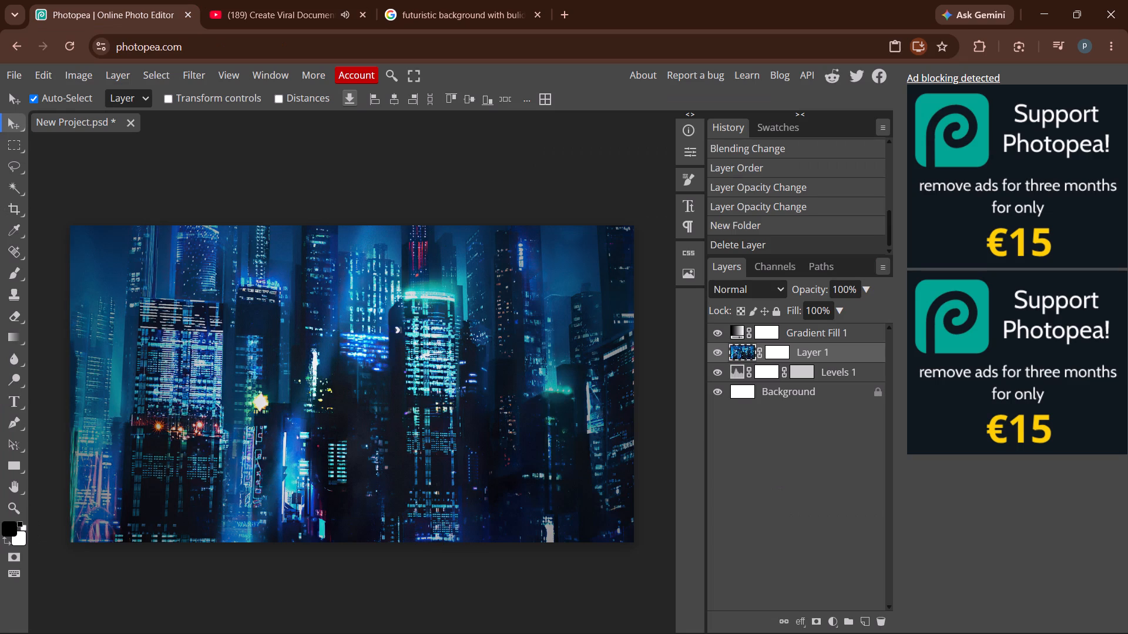
Select the Levels 1 layer and turn on its pixel, position, full and transparency locks.
{"action": "right_click_drag", "start_coordinate": [719, 318], "coordinate": [762, 360]}
{"action": "right_click_drag", "start_coordinate": [762, 360], "coordinate": [787, 375]}
{"action": "left_click", "coordinate": [766, 524]}
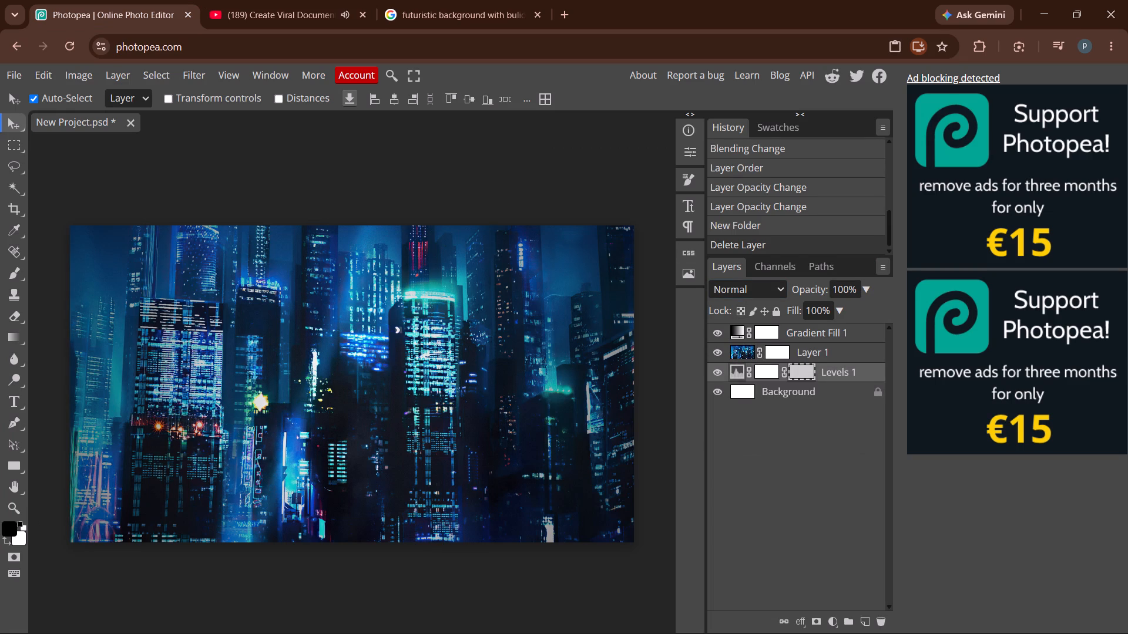
{"action": "left_click", "coordinate": [754, 312]}
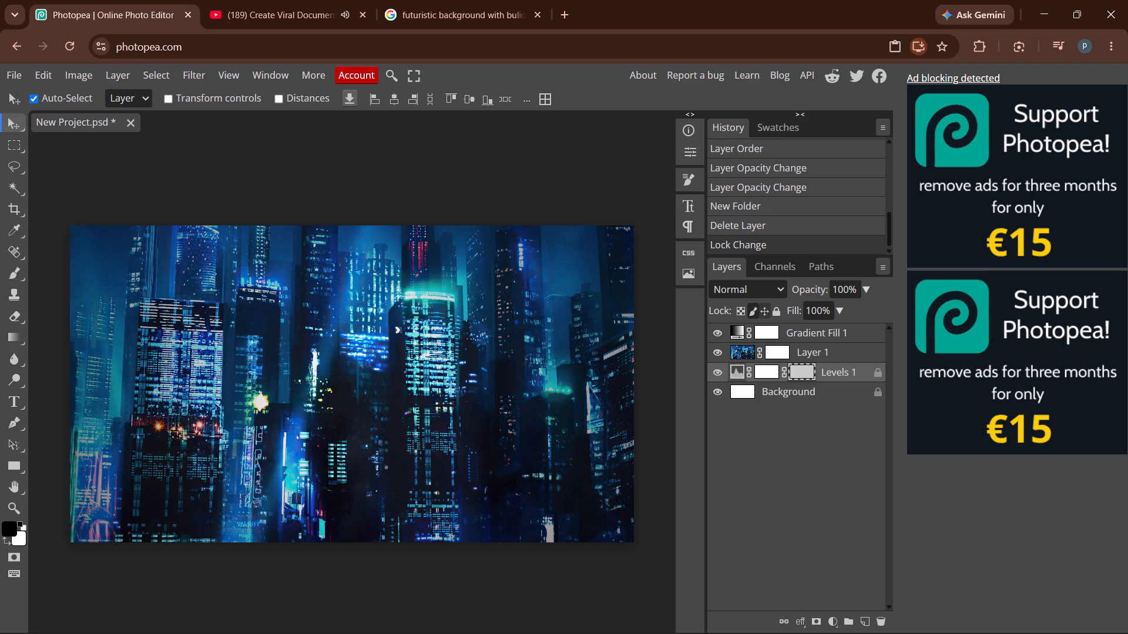
{"action": "left_click", "coordinate": [764, 313]}
{"action": "left_click", "coordinate": [778, 315]}
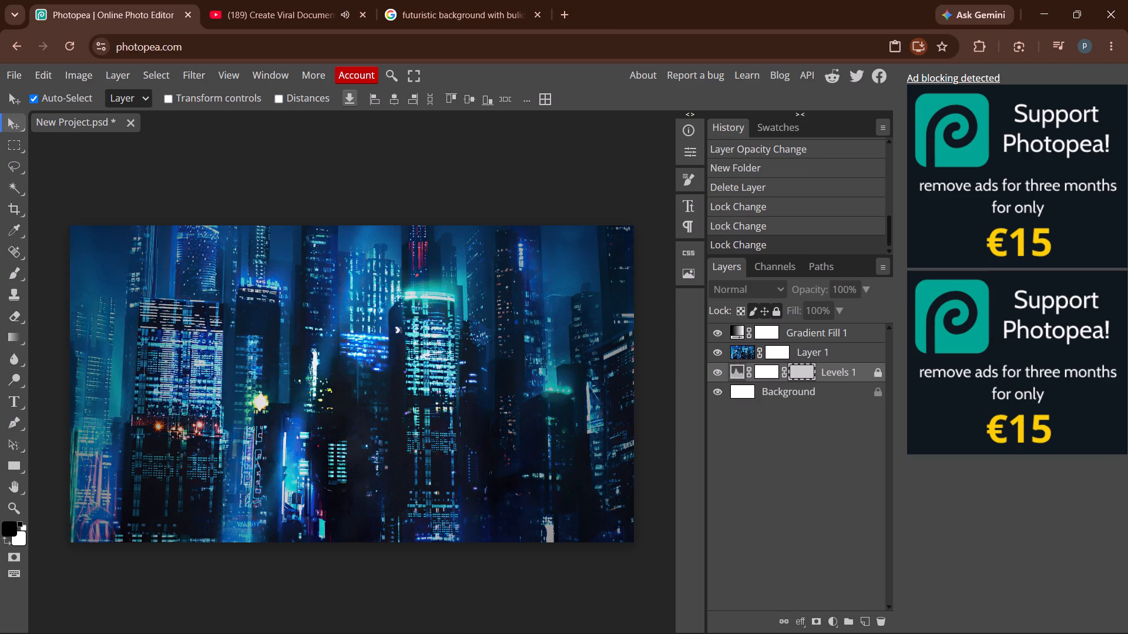
{"action": "left_click", "coordinate": [745, 315]}
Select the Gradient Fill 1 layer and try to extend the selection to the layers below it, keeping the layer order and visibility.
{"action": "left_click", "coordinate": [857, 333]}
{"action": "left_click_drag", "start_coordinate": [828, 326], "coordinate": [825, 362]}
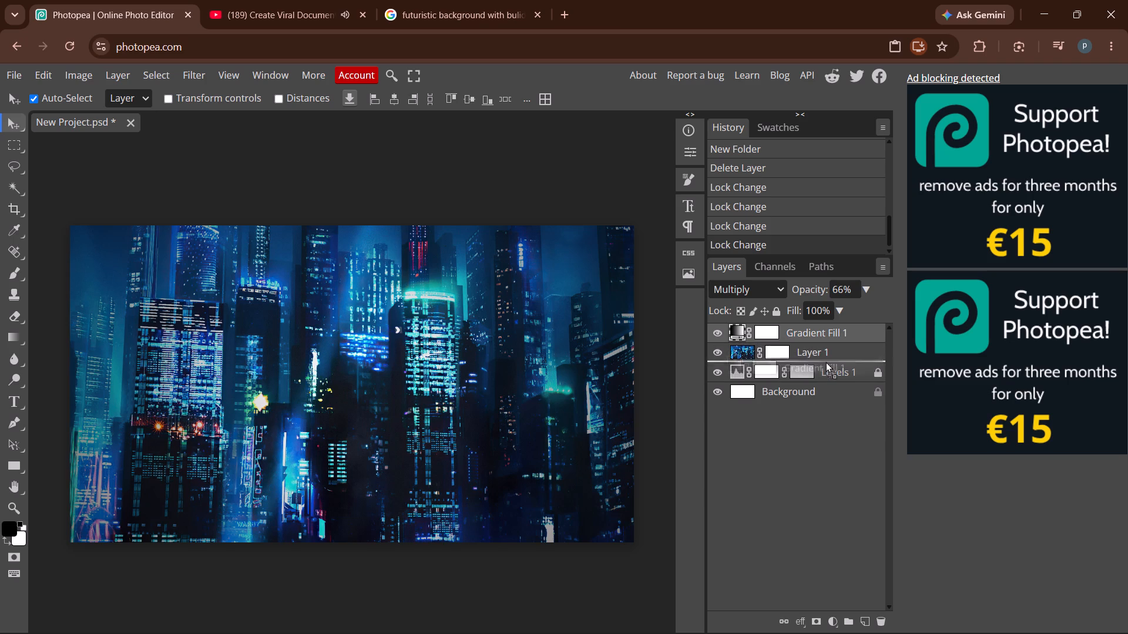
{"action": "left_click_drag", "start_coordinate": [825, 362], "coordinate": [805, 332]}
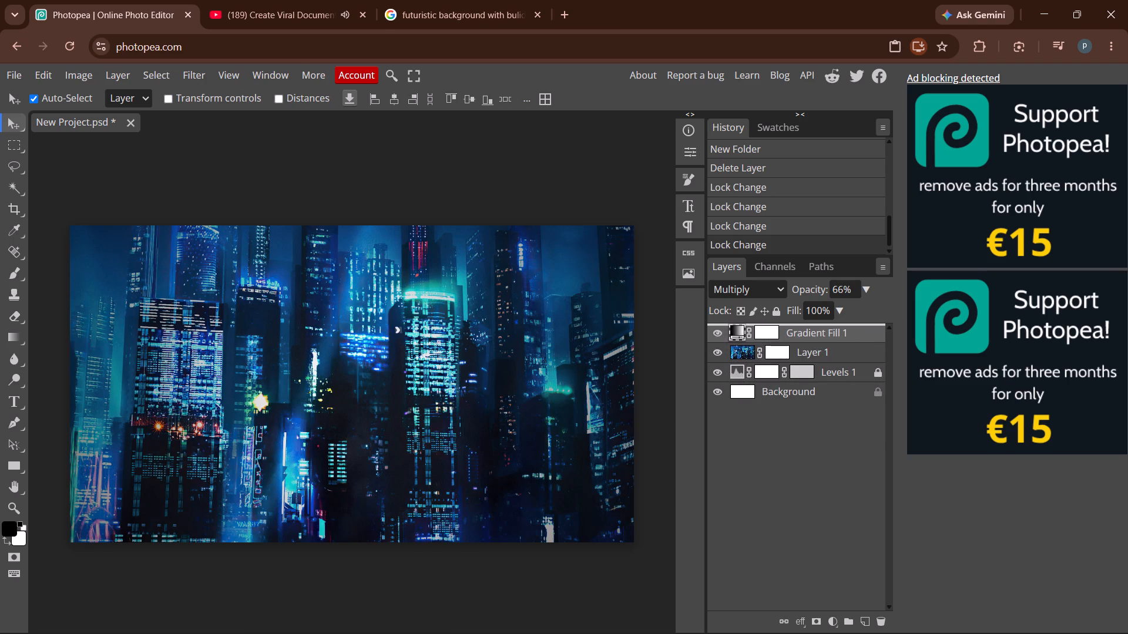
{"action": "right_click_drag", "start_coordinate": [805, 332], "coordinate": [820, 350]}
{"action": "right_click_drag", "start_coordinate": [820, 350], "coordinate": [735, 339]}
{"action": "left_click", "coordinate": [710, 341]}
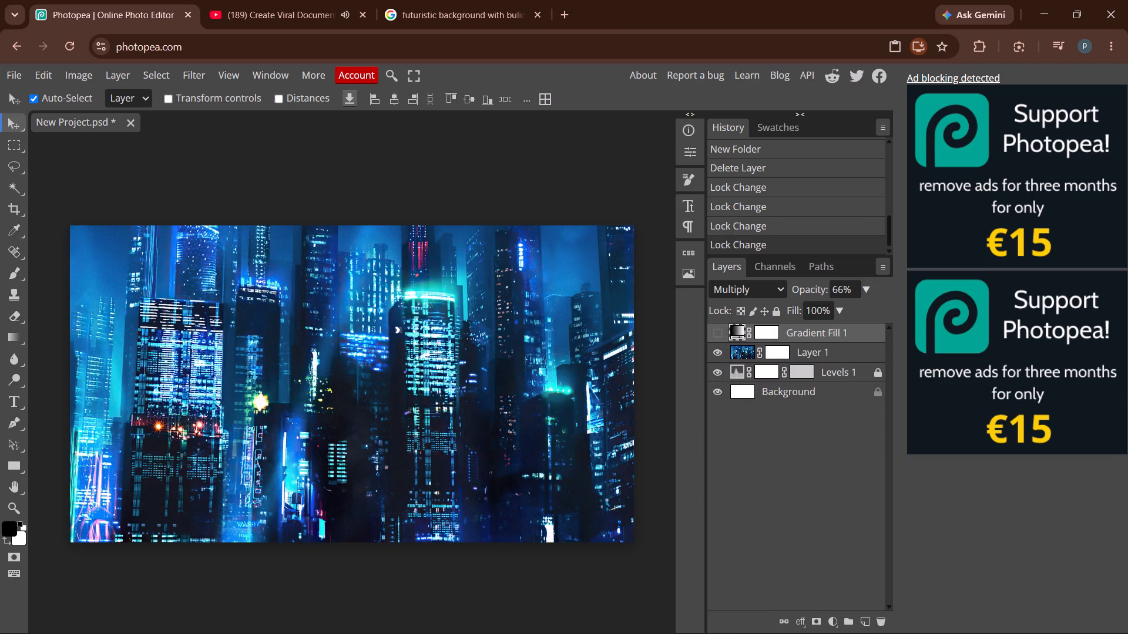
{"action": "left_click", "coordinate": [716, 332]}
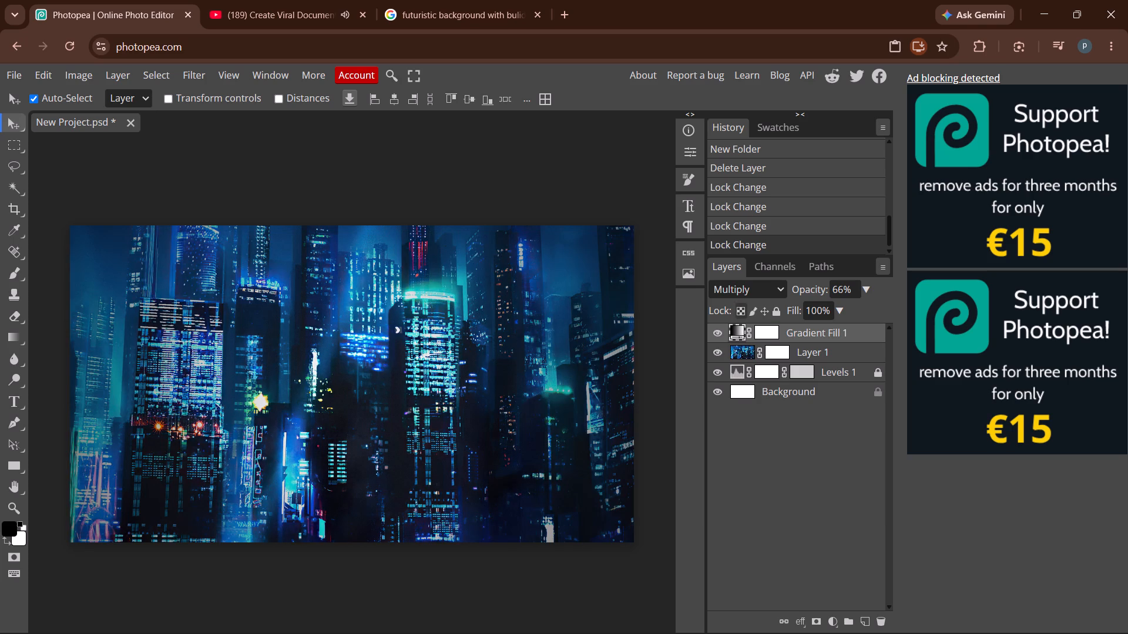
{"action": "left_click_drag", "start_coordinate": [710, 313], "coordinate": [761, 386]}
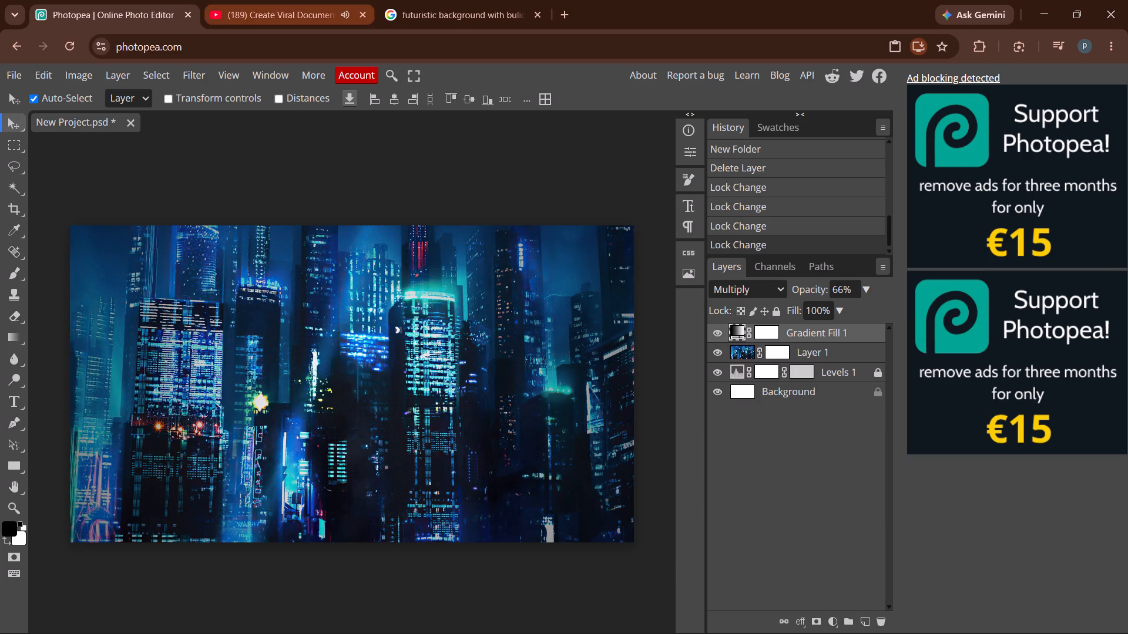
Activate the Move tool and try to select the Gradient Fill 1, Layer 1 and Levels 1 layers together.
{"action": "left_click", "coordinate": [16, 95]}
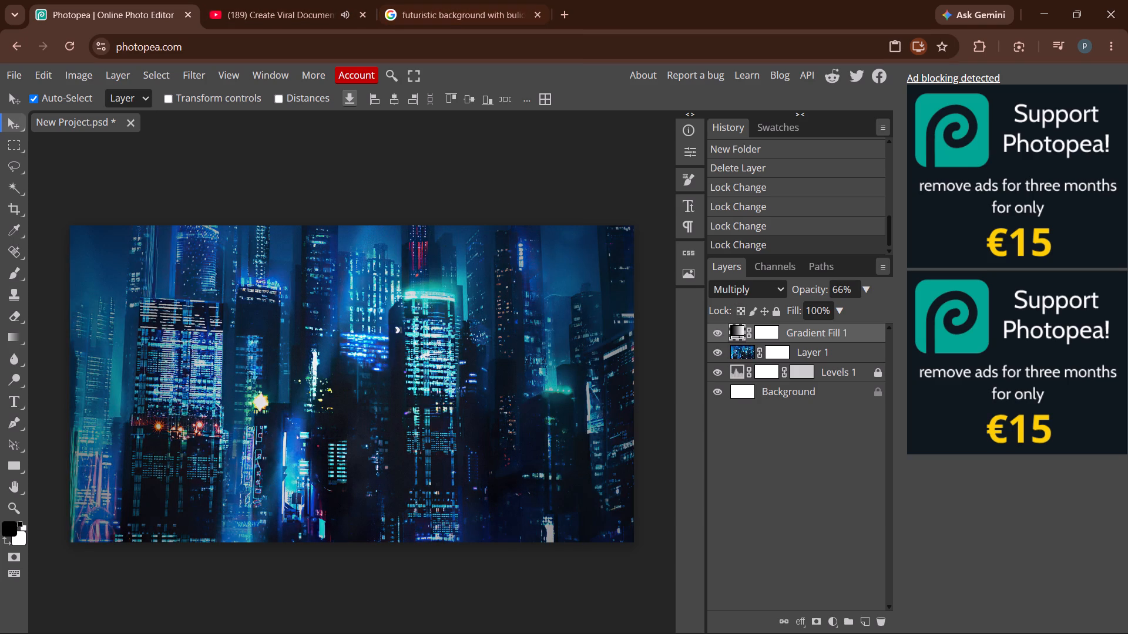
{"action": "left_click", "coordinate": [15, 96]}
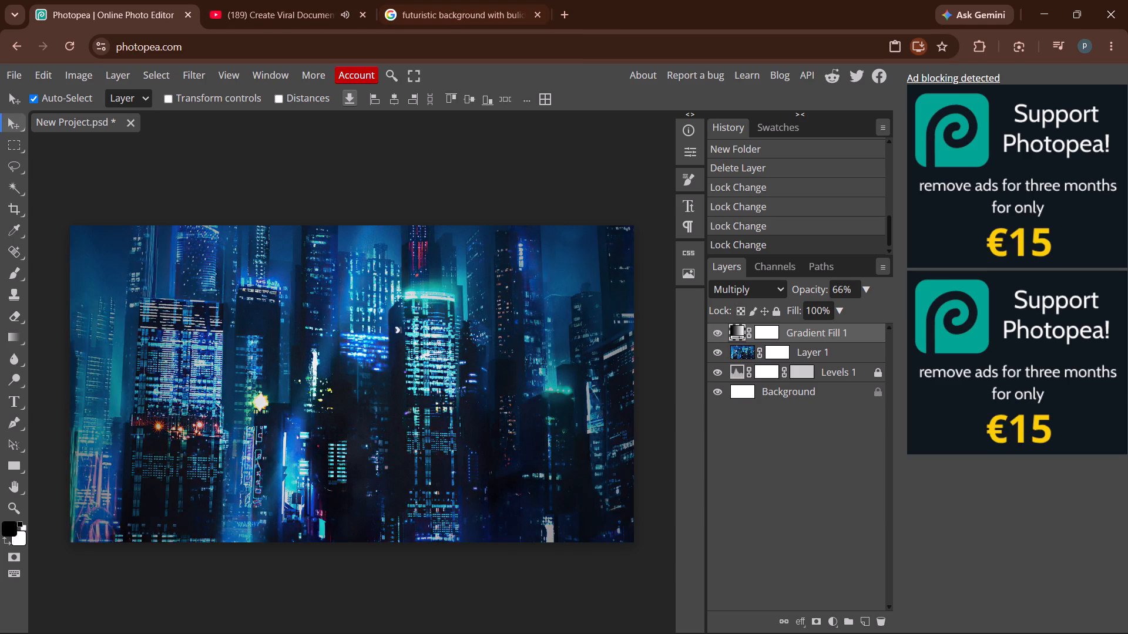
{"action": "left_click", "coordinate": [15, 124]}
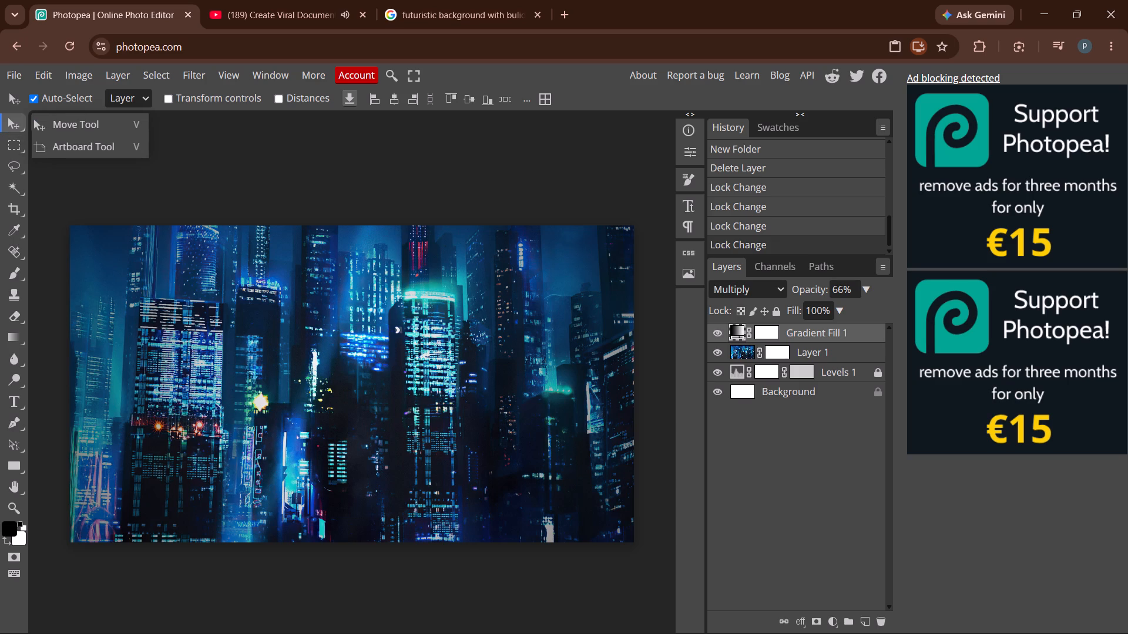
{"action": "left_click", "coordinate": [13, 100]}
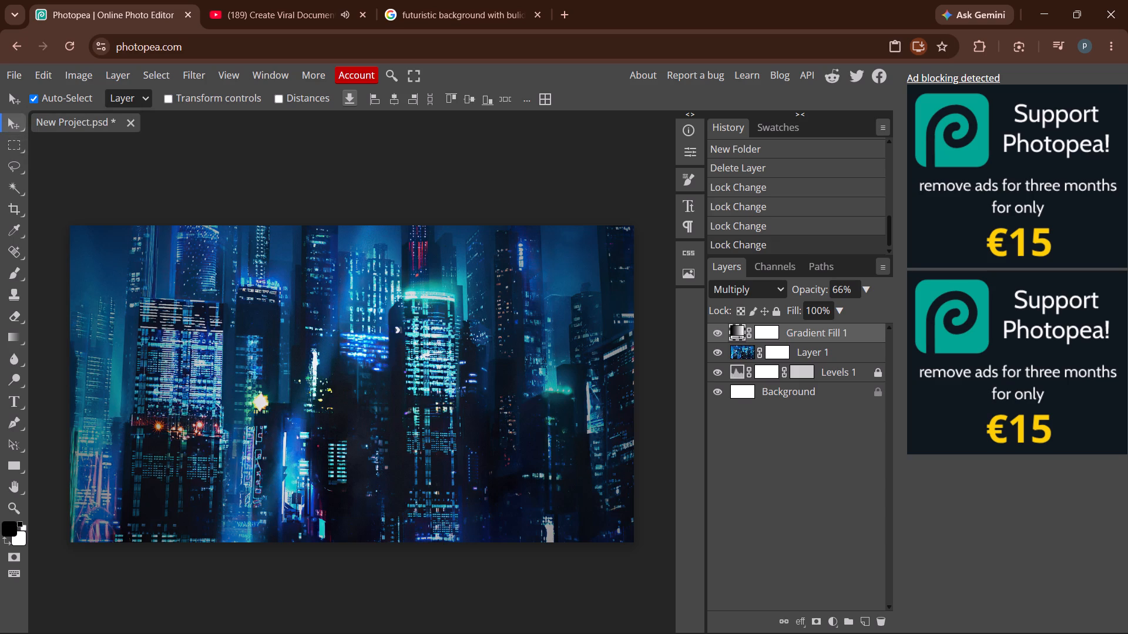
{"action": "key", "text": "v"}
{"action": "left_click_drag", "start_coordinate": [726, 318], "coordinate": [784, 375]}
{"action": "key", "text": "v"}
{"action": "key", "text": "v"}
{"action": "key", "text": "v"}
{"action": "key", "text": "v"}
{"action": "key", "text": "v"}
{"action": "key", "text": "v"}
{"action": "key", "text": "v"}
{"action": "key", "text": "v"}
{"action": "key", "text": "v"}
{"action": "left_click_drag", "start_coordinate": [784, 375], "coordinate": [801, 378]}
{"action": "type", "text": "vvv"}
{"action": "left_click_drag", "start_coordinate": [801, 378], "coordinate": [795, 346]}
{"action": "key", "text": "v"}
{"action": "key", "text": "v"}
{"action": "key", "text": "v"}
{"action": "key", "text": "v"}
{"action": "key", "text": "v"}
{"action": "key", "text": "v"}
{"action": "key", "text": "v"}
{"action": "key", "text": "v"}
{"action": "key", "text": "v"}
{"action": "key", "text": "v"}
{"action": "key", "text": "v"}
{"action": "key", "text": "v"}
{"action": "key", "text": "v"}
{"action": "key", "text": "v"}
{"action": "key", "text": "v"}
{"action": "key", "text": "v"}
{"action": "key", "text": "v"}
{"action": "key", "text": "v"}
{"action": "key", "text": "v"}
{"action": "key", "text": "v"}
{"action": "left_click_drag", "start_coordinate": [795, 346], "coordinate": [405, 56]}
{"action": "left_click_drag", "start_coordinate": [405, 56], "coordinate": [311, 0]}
Switch to the YouTube tutorial, rewind to where the background layers are selected for grouping, and pause it at 1:42.
{"action": "left_click", "coordinate": [310, 3]}
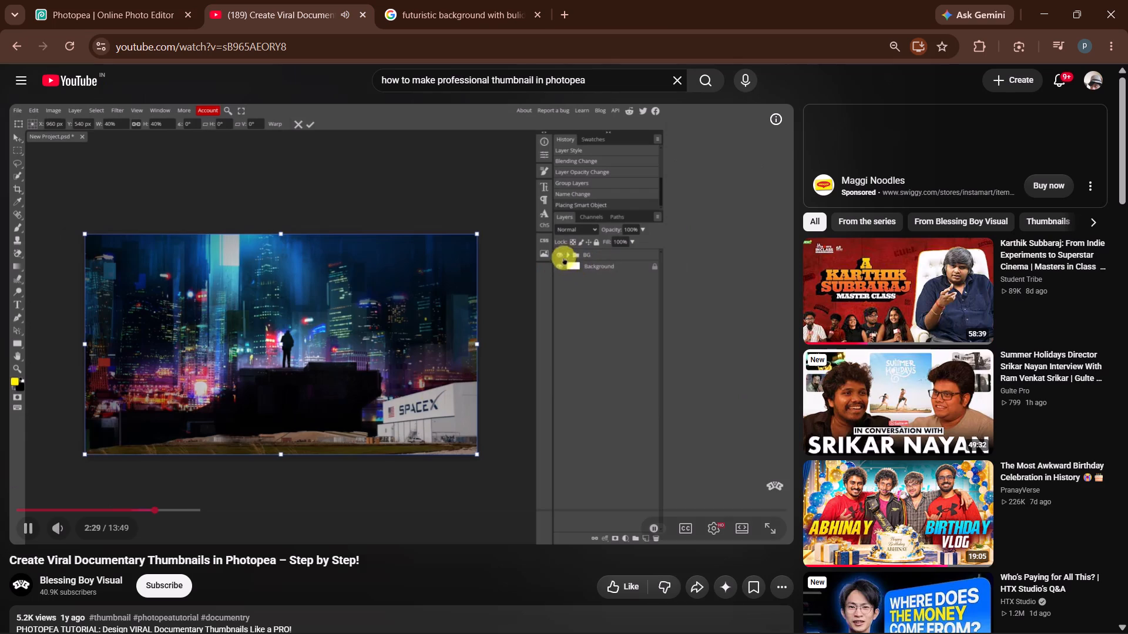
{"action": "key", "text": "Left"}
{"action": "key", "text": "Left"}
{"action": "key", "text": "Left"}
{"action": "key", "text": "Left"}
{"action": "key", "text": "Left"}
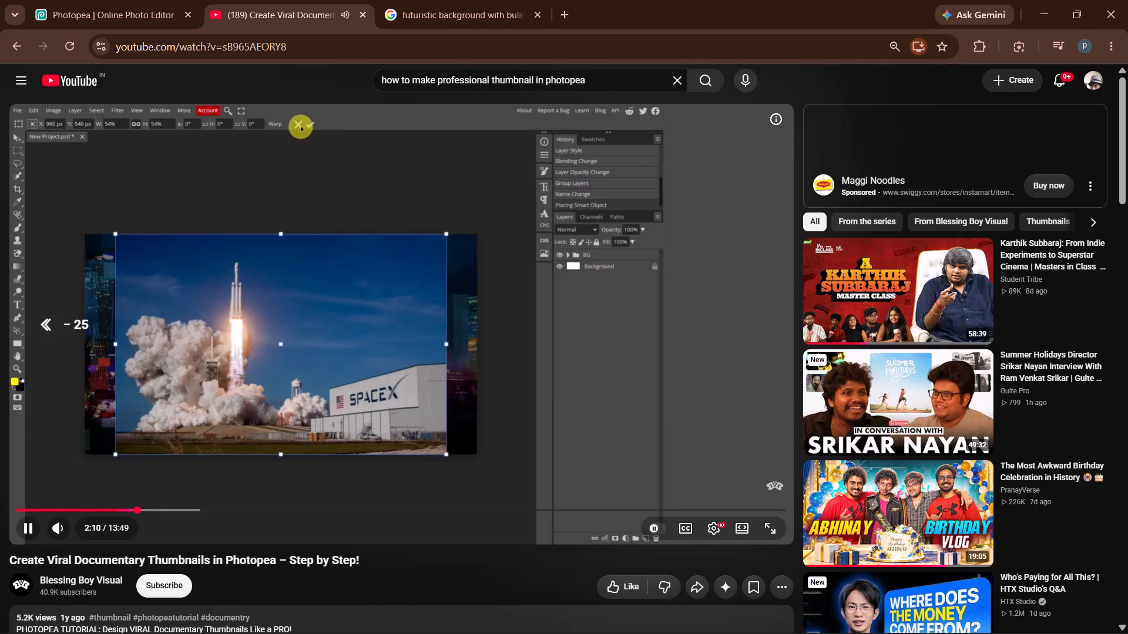
{"action": "key", "text": "Left"}
{"action": "key", "text": "Left"}
{"action": "key", "text": "Left"}
{"action": "key", "text": "Left"}
{"action": "key", "text": "Left"}
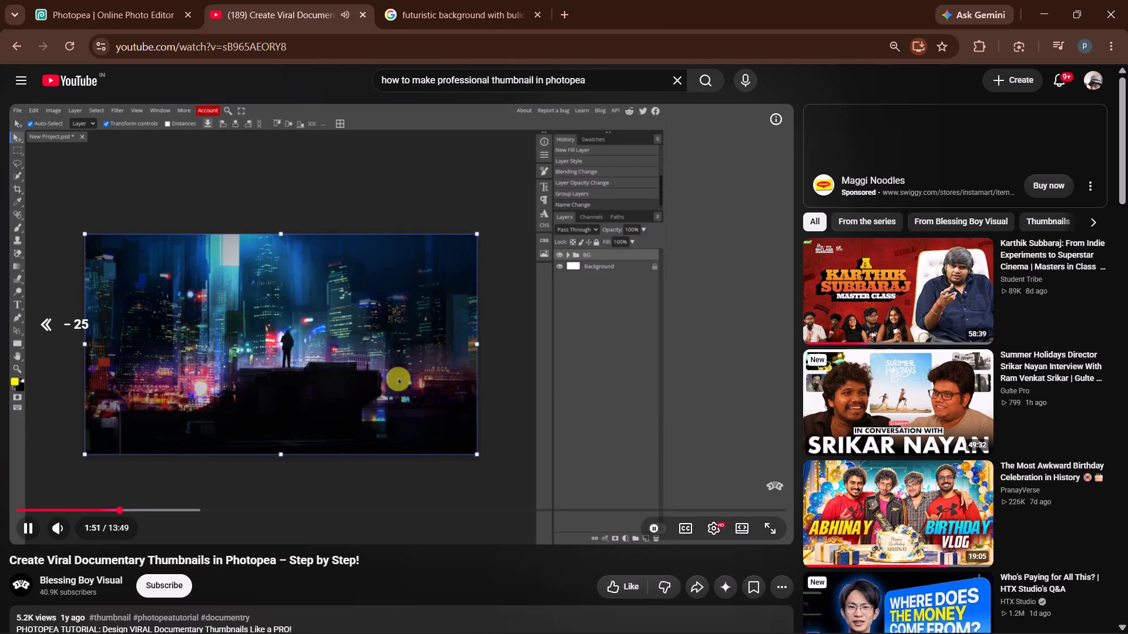
{"action": "key", "text": "Left"}
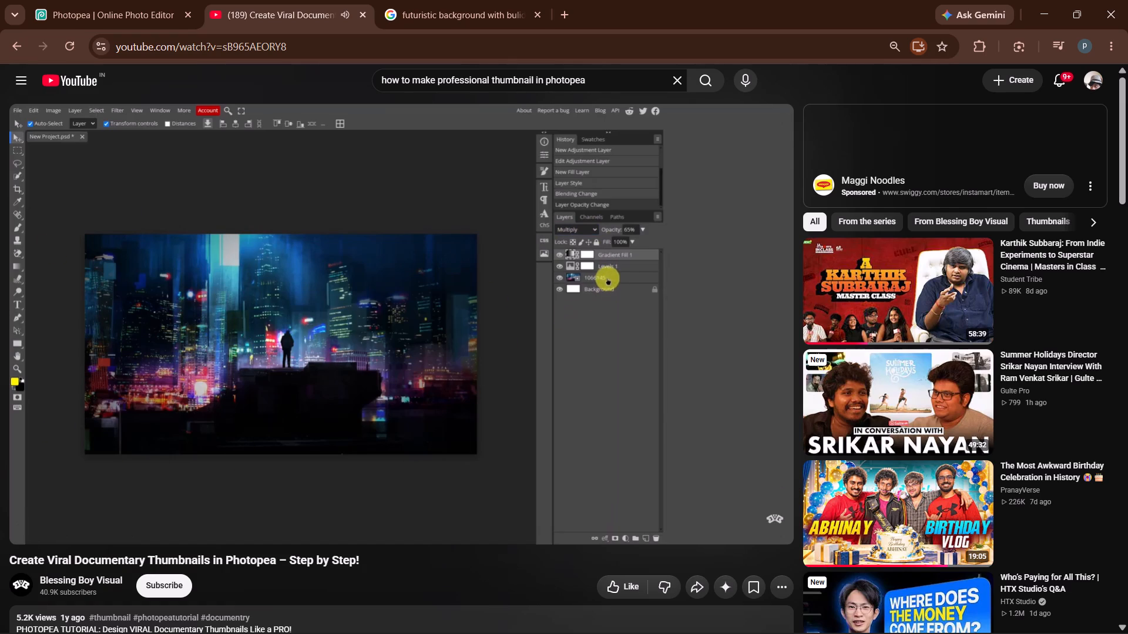
{"action": "key", "text": "space"}
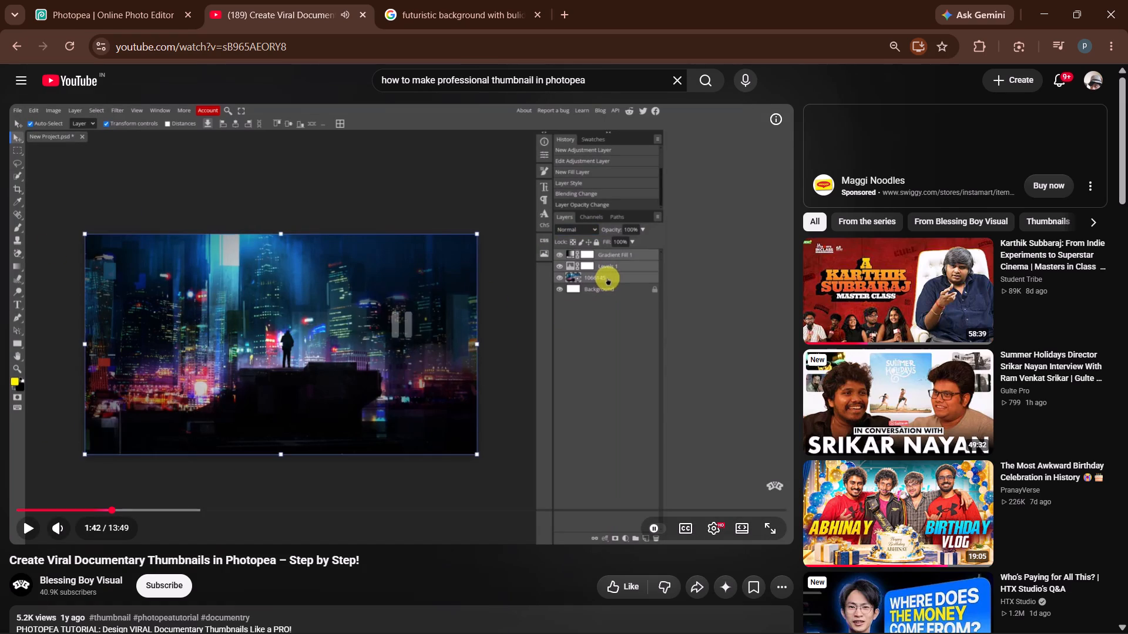
Search Google in a new browser tab for "how to select in photopea".
{"action": "left_click", "coordinate": [568, 6]}
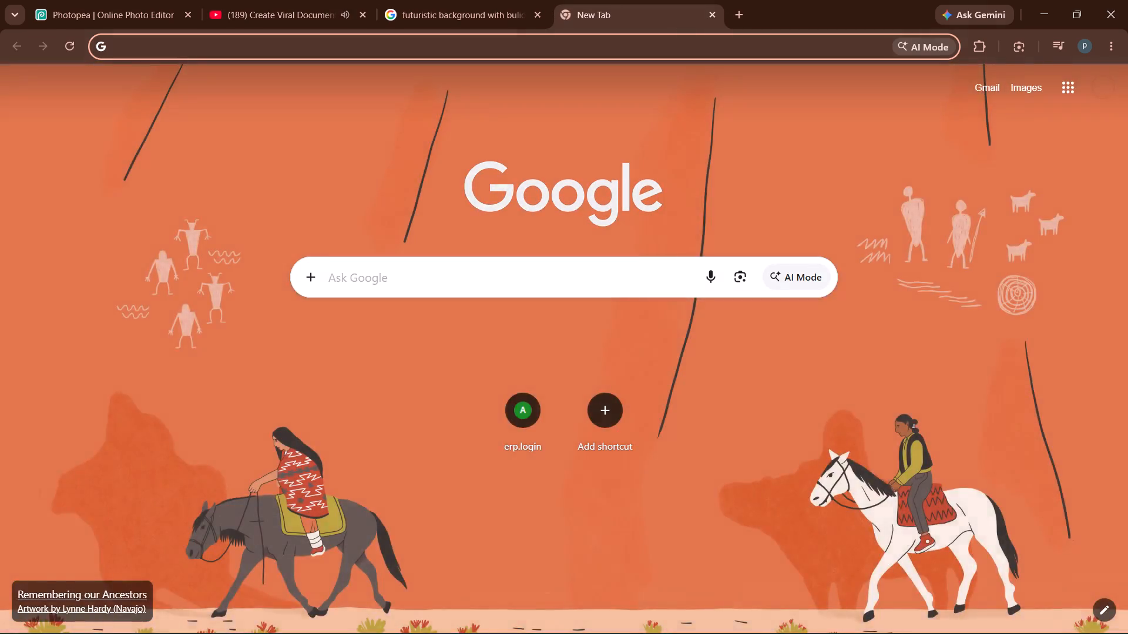
{"action": "left_click", "coordinate": [551, 280]}
{"action": "type", "text": "how to select in"}
{"action": "key", "text": "space"}
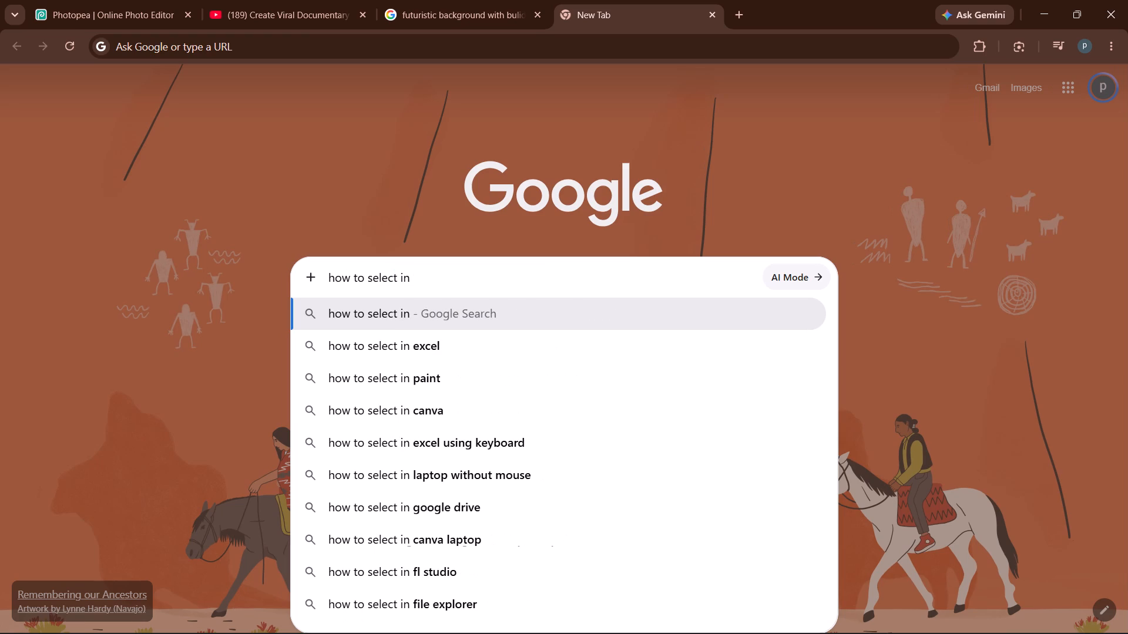
{"action": "type", "text": "photo"}
{"action": "type", "text": "pea"}
{"action": "key", "text": "Return"}
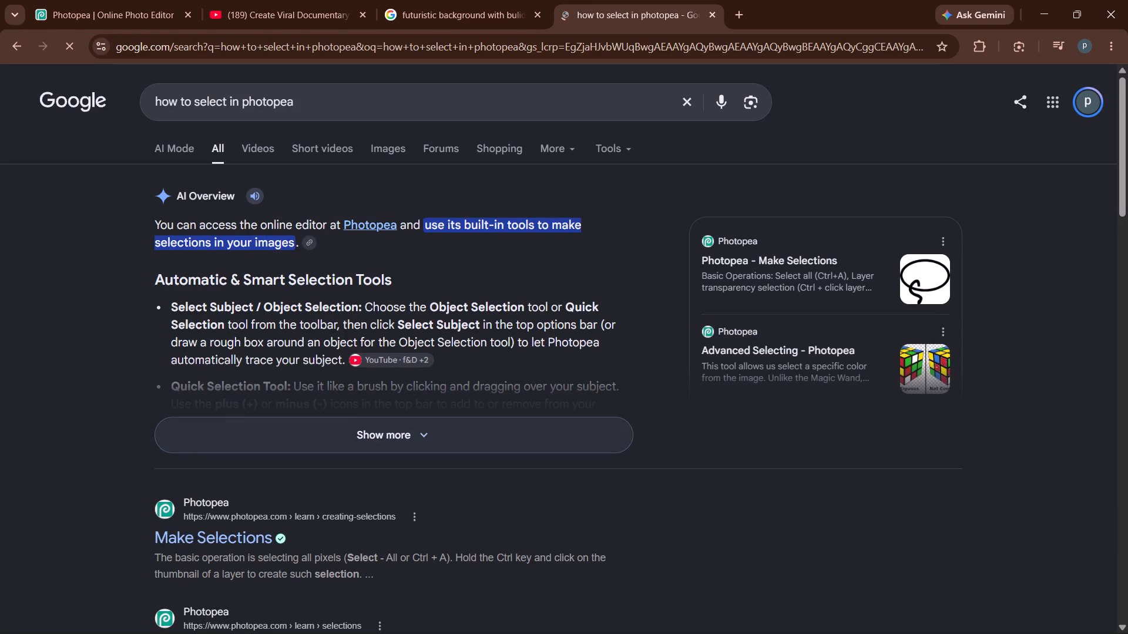
Refine the Google search to "how to select in photopea layers".
{"action": "left_click", "coordinate": [354, 99]}
{"action": "key", "text": "space"}
{"action": "type", "text": "layers"}
{"action": "key", "text": "Return"}
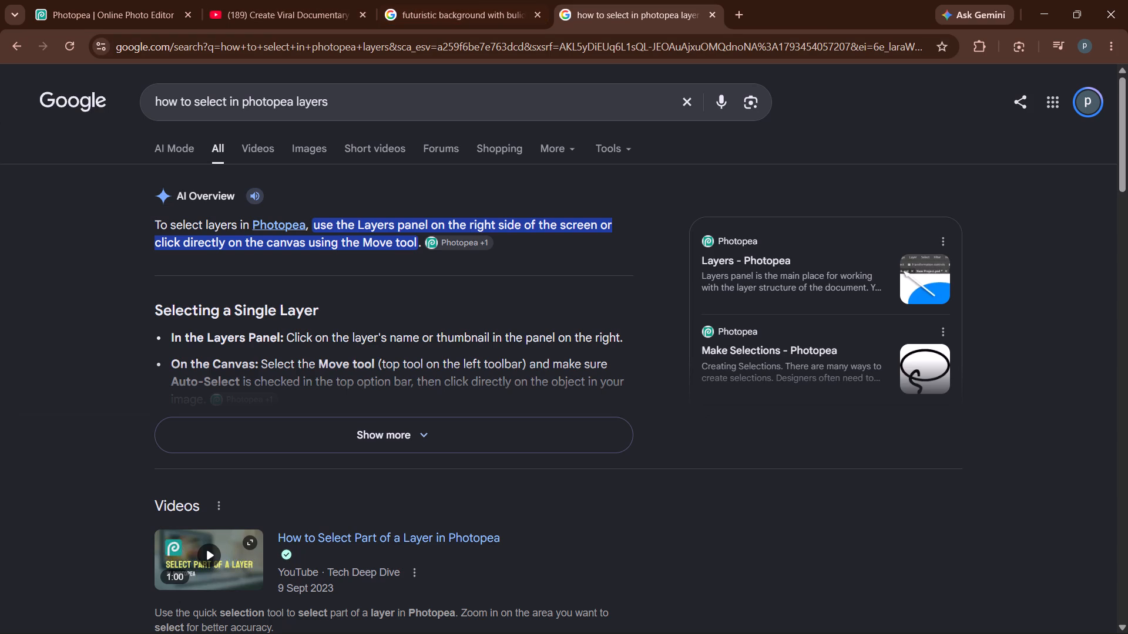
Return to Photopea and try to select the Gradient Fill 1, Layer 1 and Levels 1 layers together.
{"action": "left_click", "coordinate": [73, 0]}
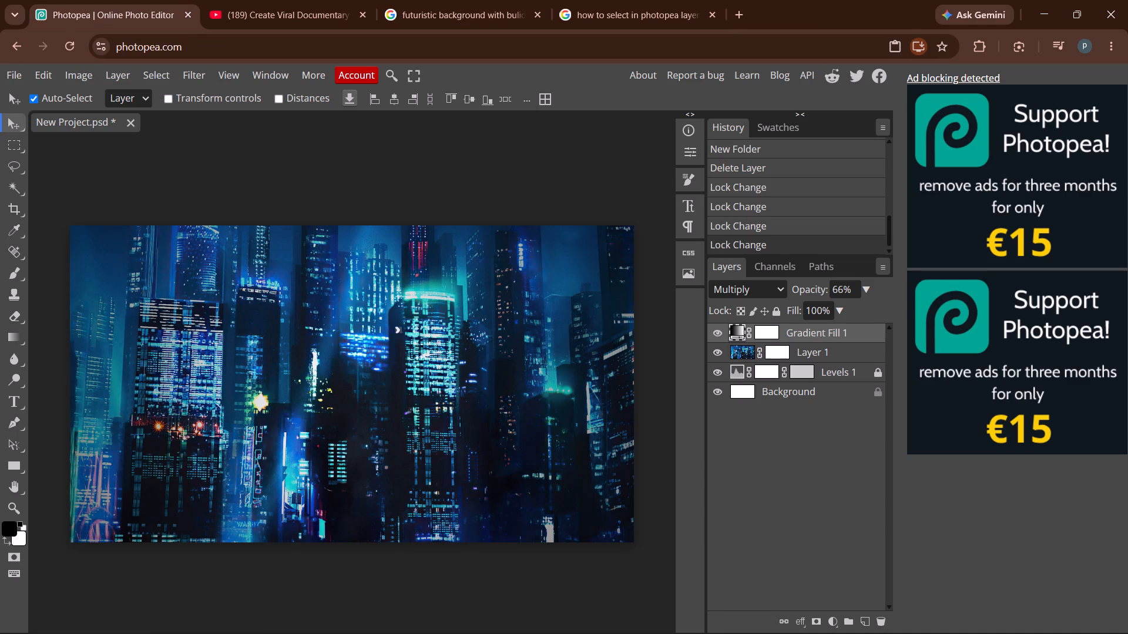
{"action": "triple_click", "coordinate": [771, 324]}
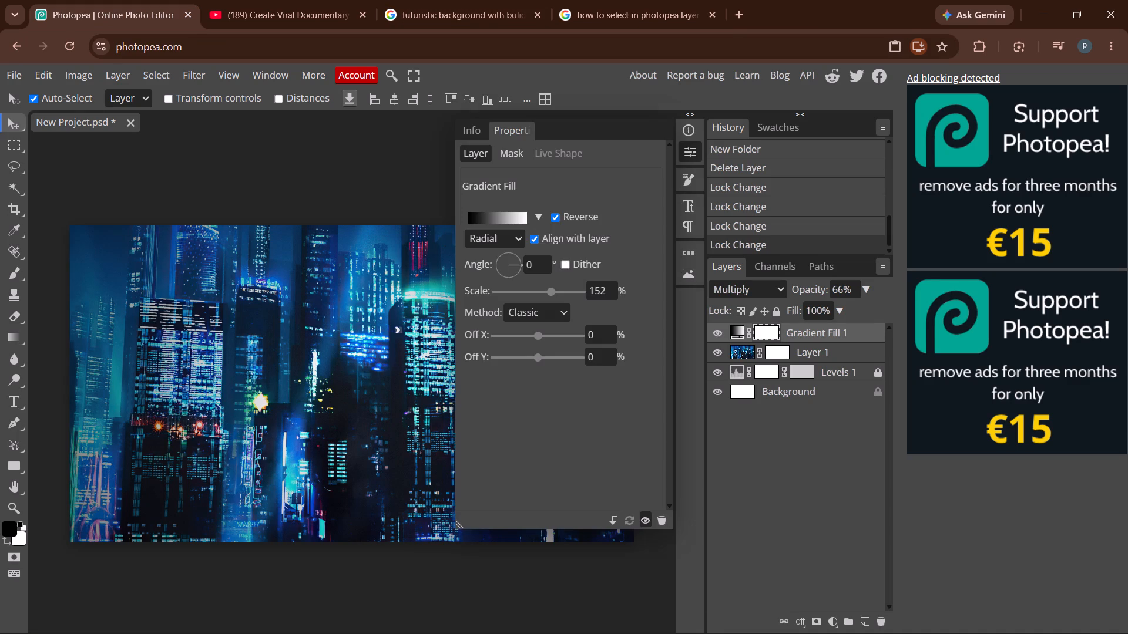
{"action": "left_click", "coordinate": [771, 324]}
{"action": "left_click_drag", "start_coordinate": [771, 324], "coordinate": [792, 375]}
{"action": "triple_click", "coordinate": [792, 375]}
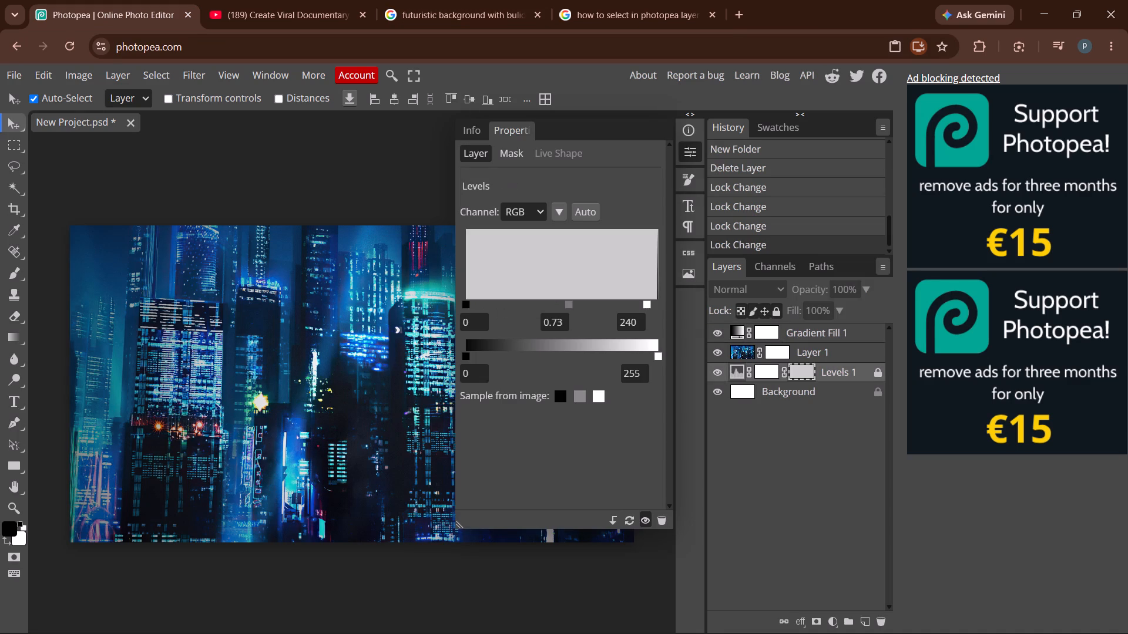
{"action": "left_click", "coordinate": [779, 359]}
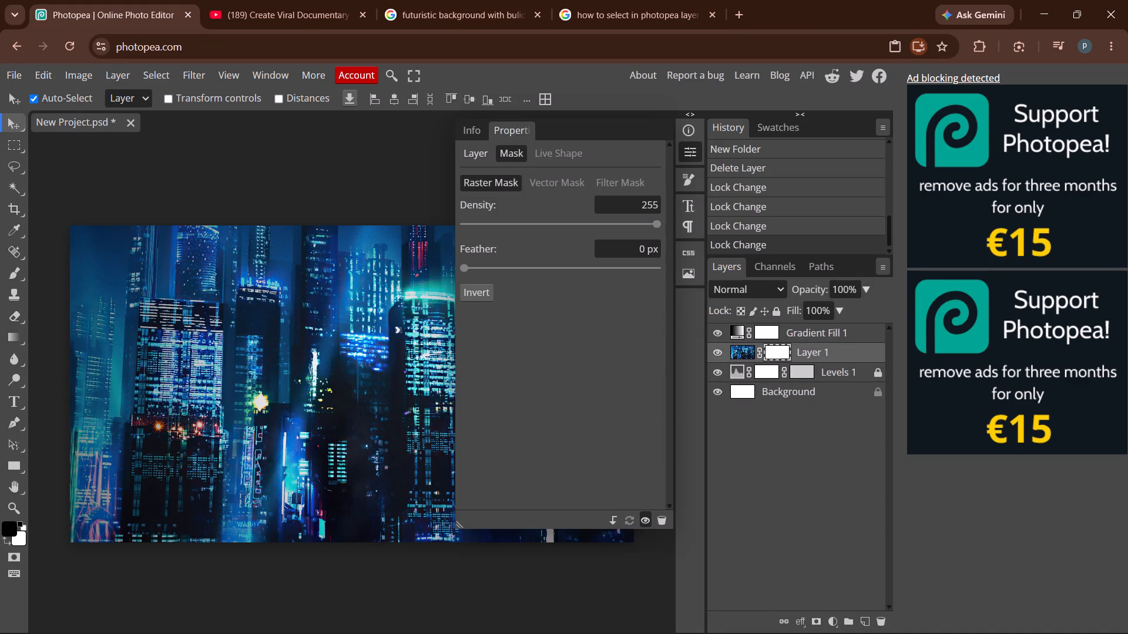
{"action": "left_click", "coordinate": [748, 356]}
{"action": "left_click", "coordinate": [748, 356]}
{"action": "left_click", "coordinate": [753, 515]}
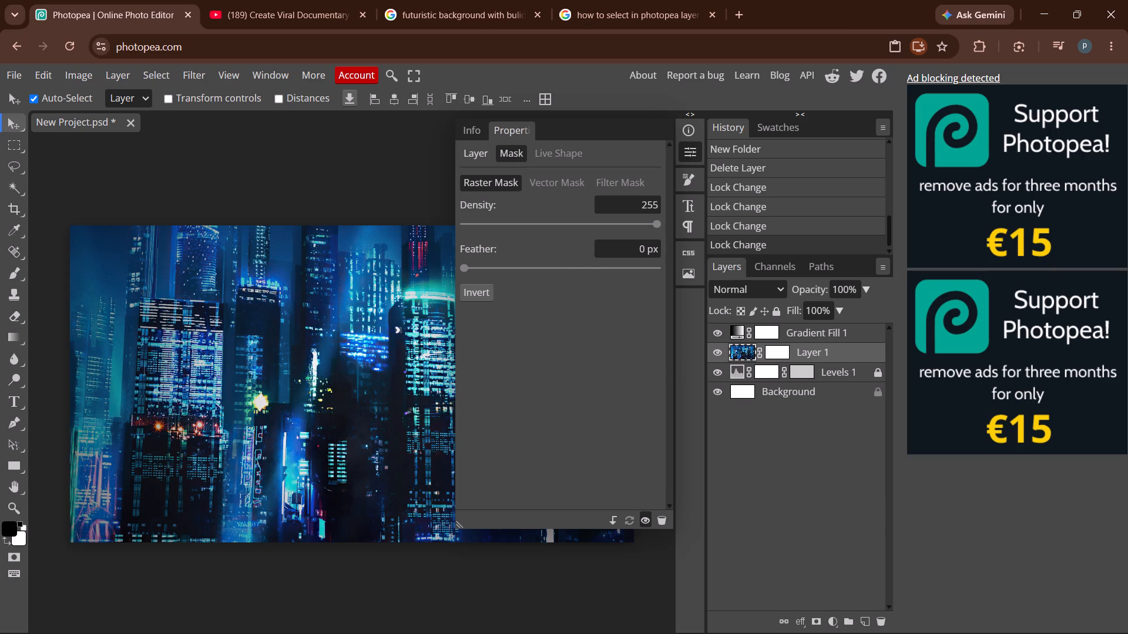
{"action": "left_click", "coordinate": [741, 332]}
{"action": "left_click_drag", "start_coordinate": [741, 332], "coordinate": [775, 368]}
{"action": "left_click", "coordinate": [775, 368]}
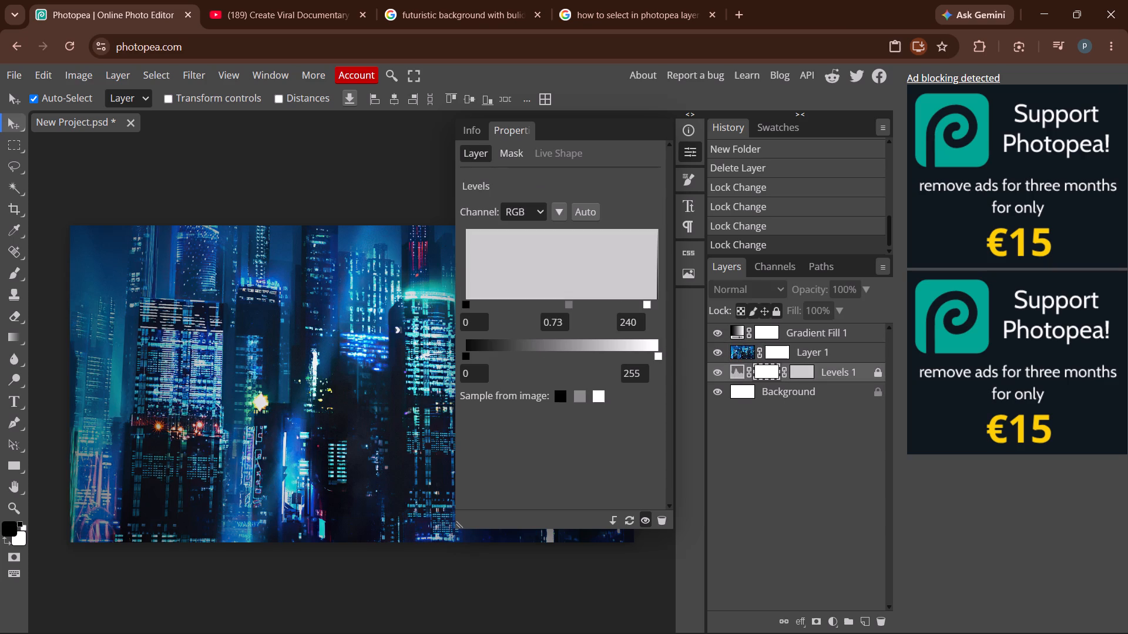
Check the available options for the Levels 1 mask, Layer 1 and the Gradient Fill 1 mask for a way to select the layers together.
{"action": "right_click", "coordinate": [775, 368]}
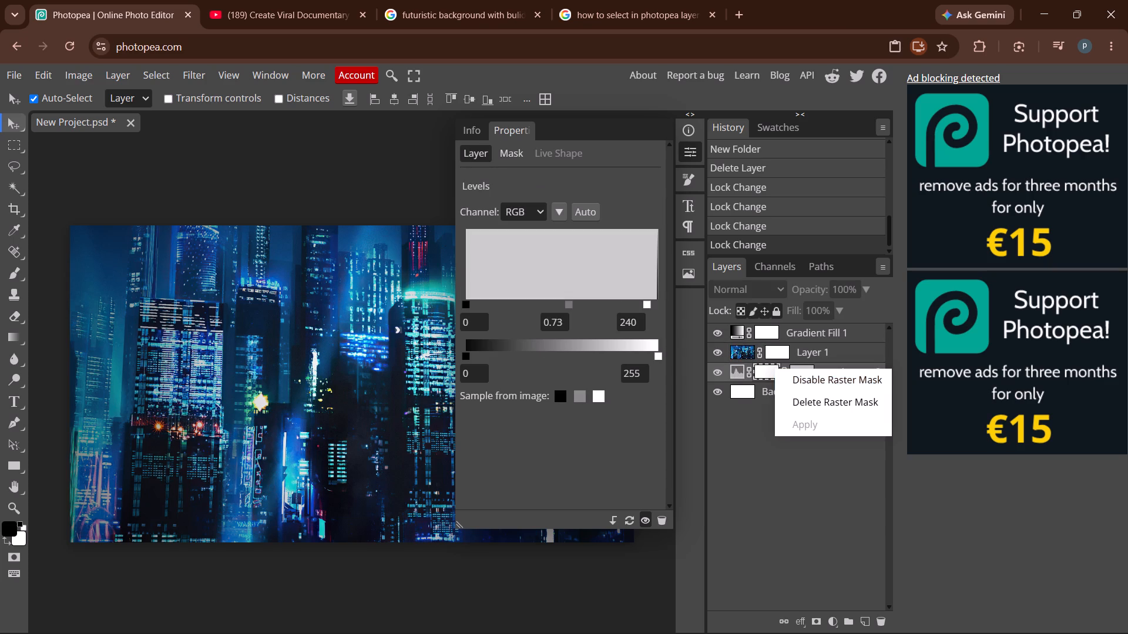
{"action": "left_click", "coordinate": [763, 348]}
{"action": "right_click", "coordinate": [763, 351]}
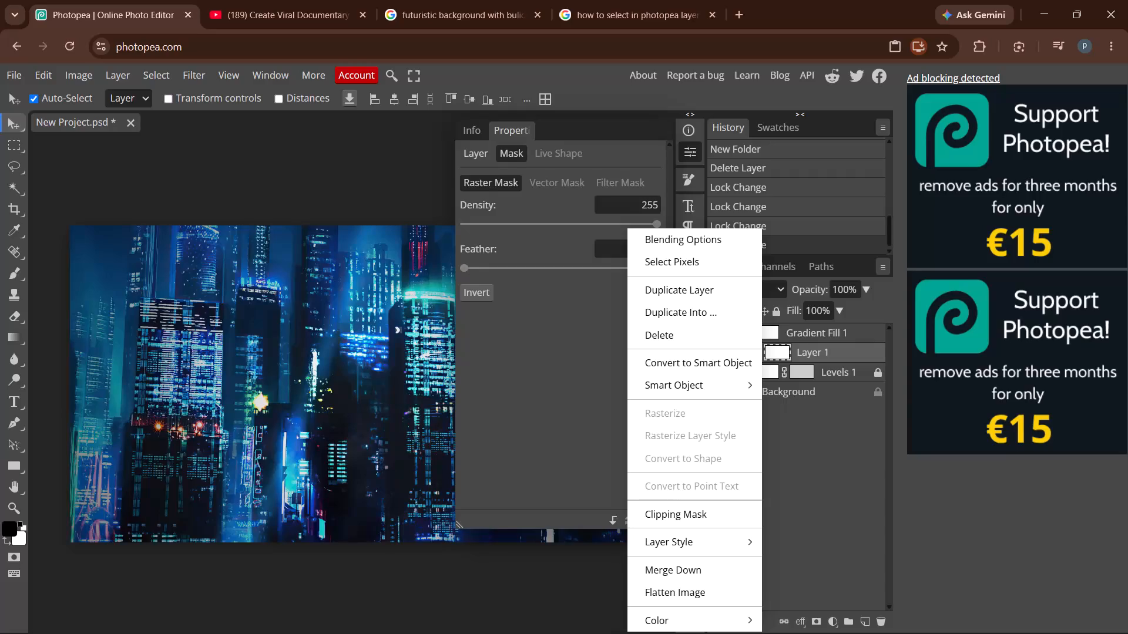
{"action": "left_click", "coordinate": [770, 335]}
{"action": "left_click", "coordinate": [788, 385]}
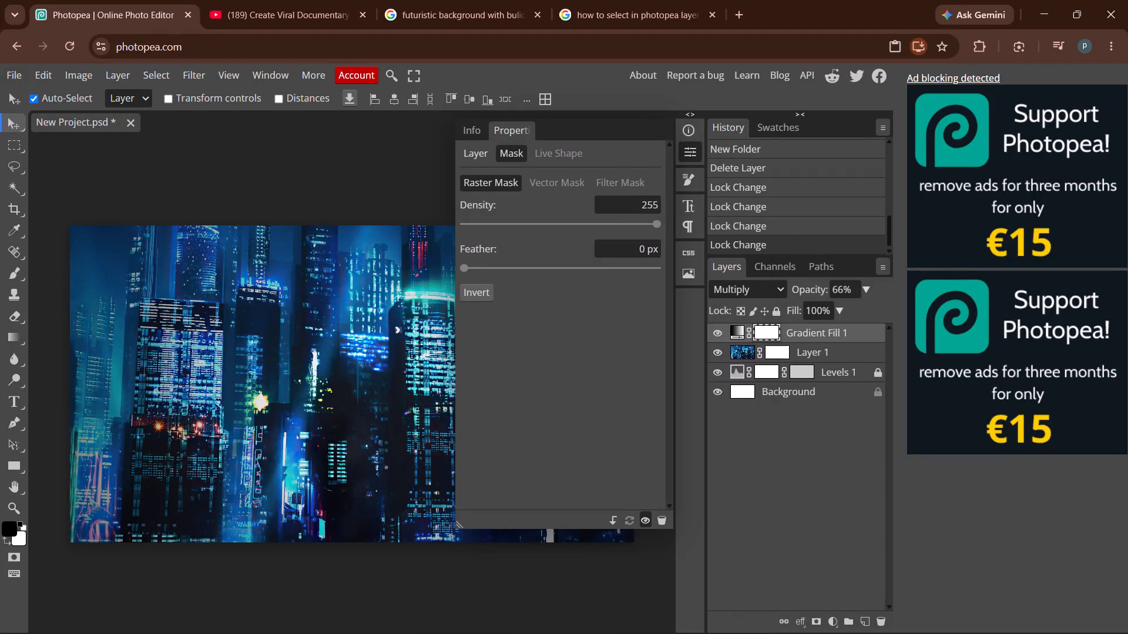
{"action": "left_click", "coordinate": [766, 328]}
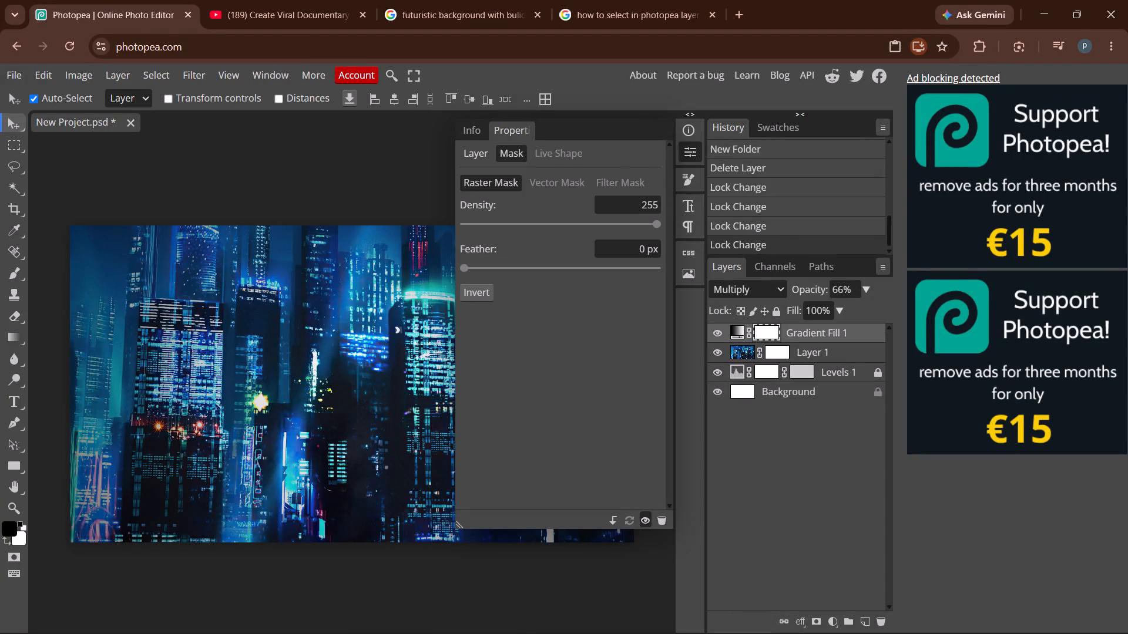
{"action": "right_click", "coordinate": [766, 328]}
{"action": "left_click", "coordinate": [766, 328]}
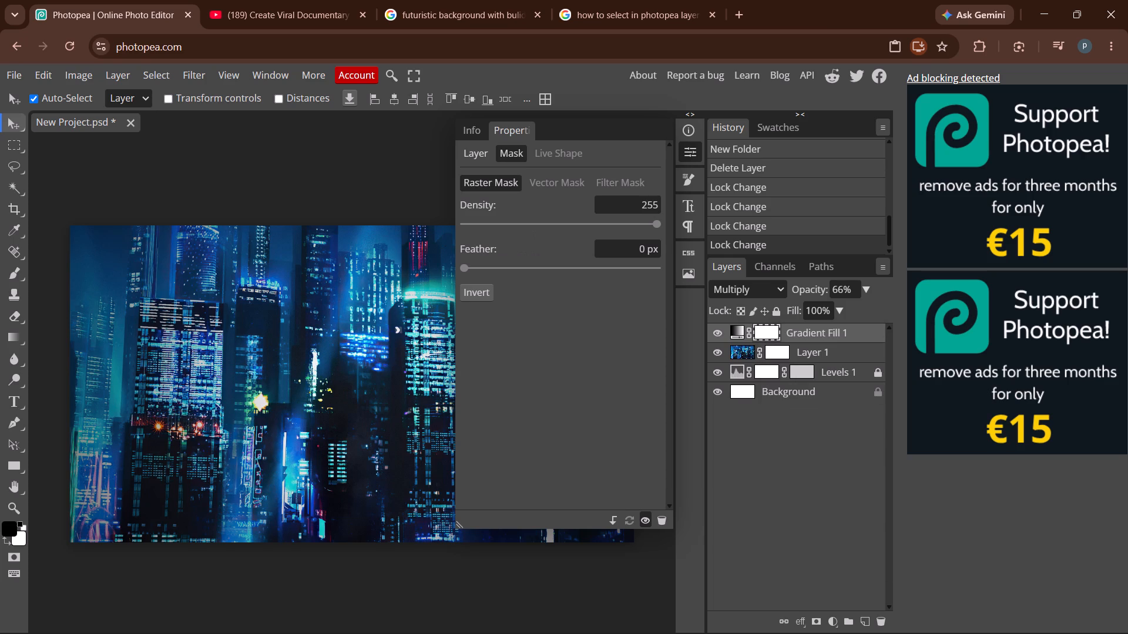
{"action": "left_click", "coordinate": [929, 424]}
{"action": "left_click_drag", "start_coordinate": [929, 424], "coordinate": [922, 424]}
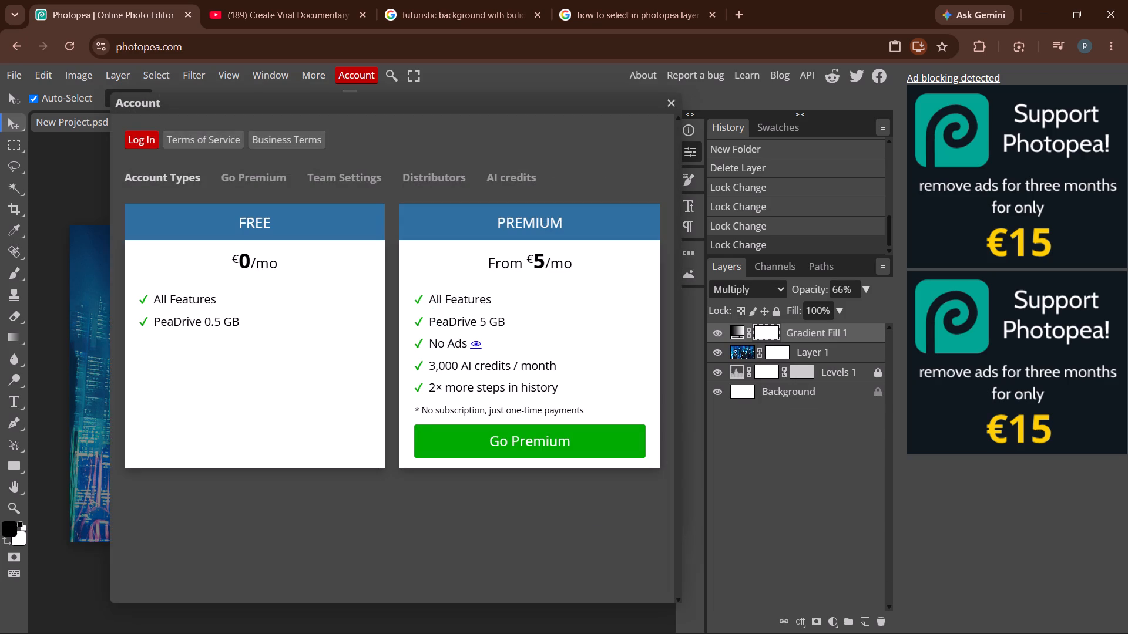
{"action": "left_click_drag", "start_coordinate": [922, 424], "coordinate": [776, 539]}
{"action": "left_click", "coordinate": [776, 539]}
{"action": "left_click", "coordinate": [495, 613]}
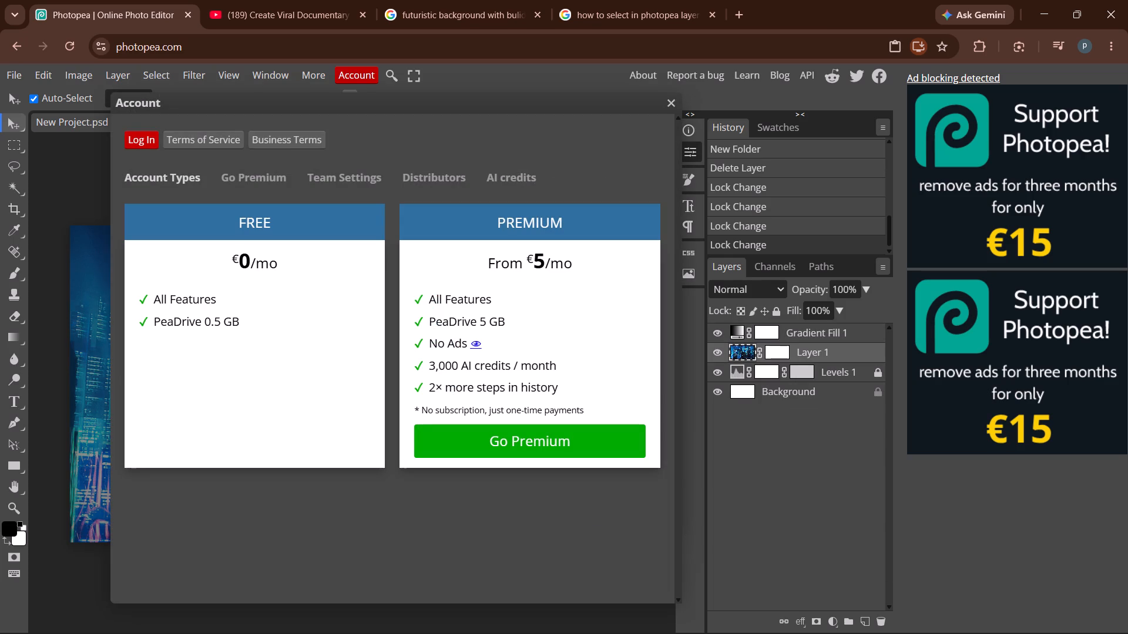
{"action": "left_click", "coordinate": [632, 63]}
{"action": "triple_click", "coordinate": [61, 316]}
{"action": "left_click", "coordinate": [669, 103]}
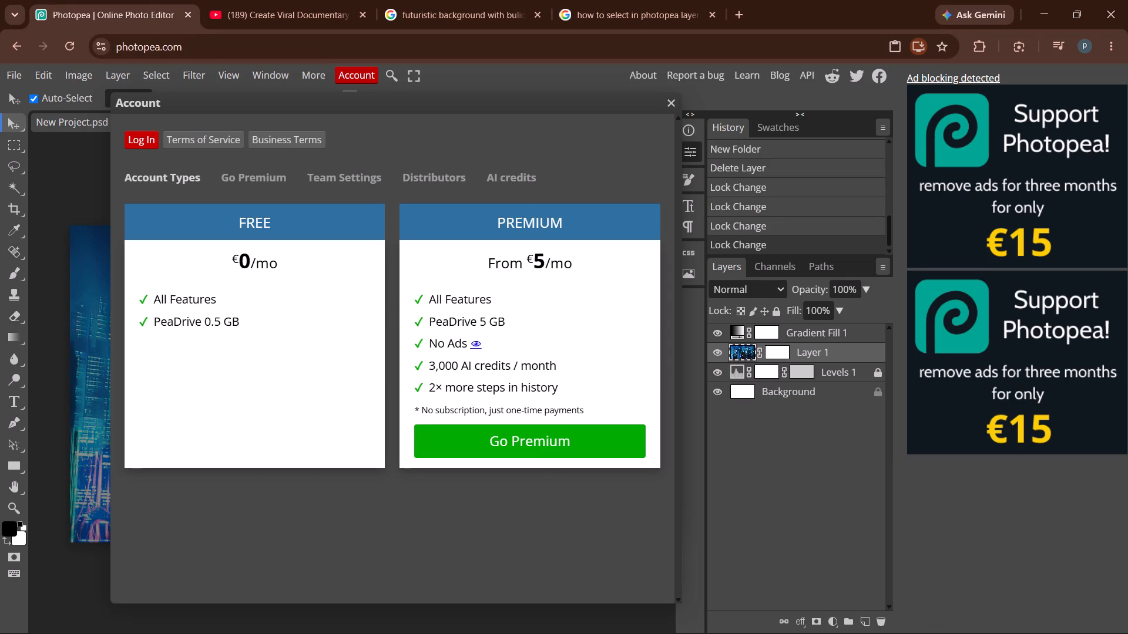
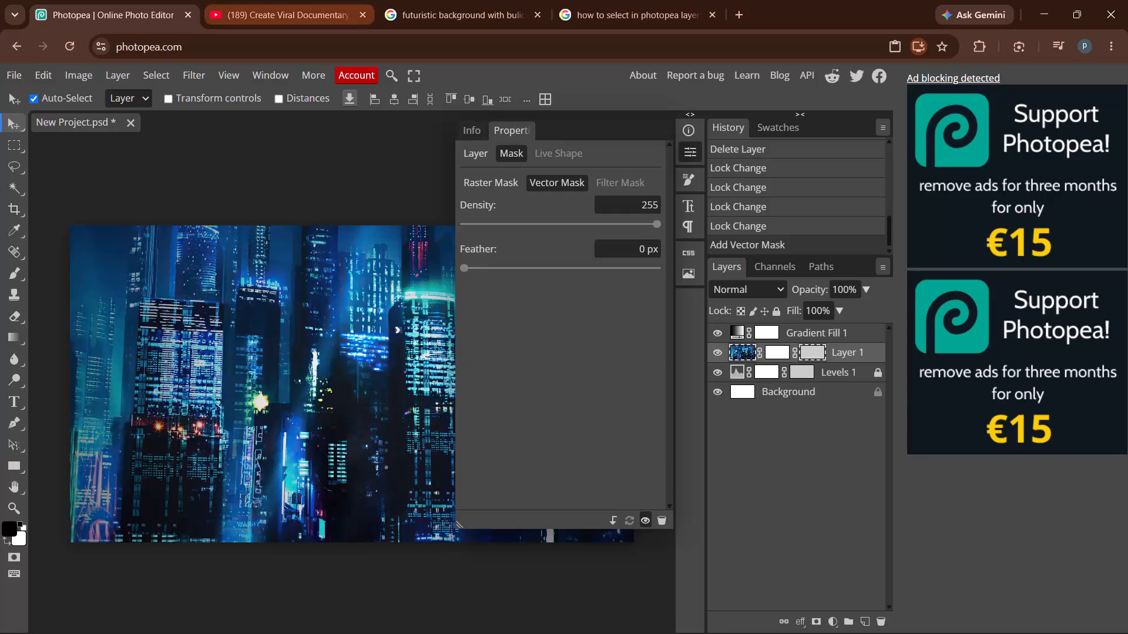
Close the vector mask properties and activate the Move tool.
{"action": "left_click", "coordinate": [305, 189]}
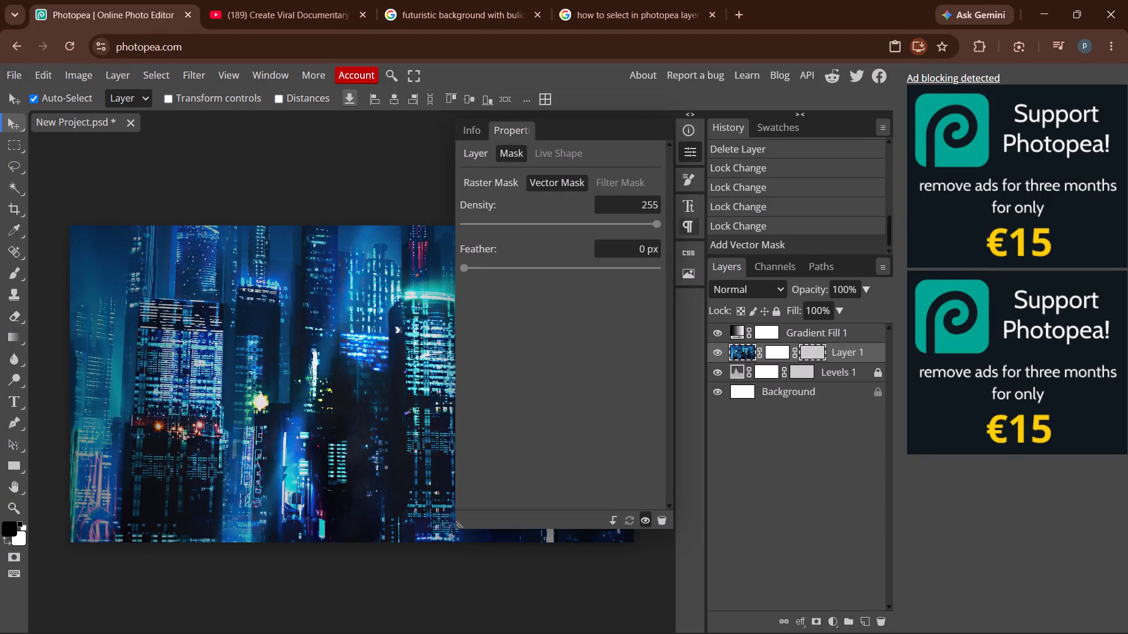
{"action": "left_click", "coordinate": [686, 144]}
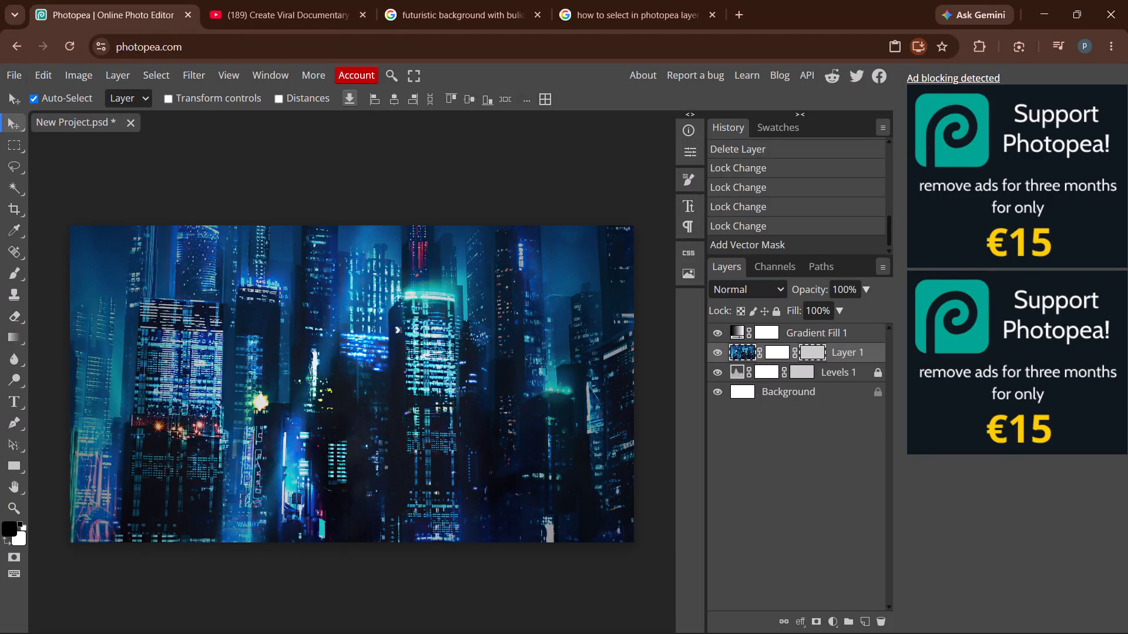
{"action": "key", "text": "v"}
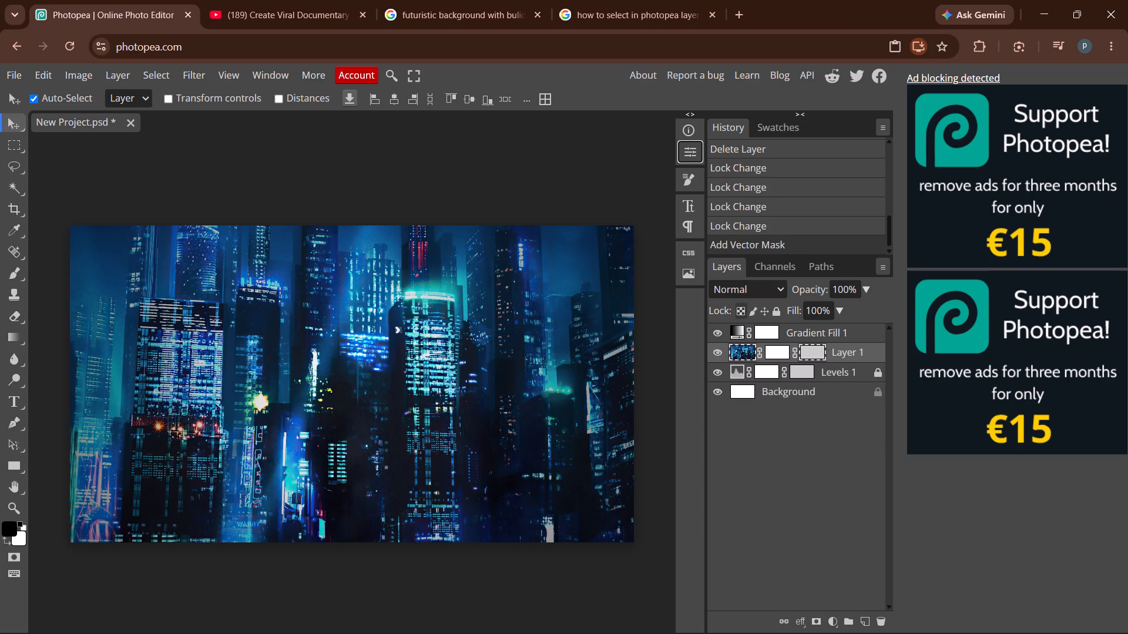
Return to the Google results on selecting Photopea layers, expand the AI Overview and open the video "How to Select Multiple Layers at Once in Photopea".
{"action": "left_click", "coordinate": [565, 12]}
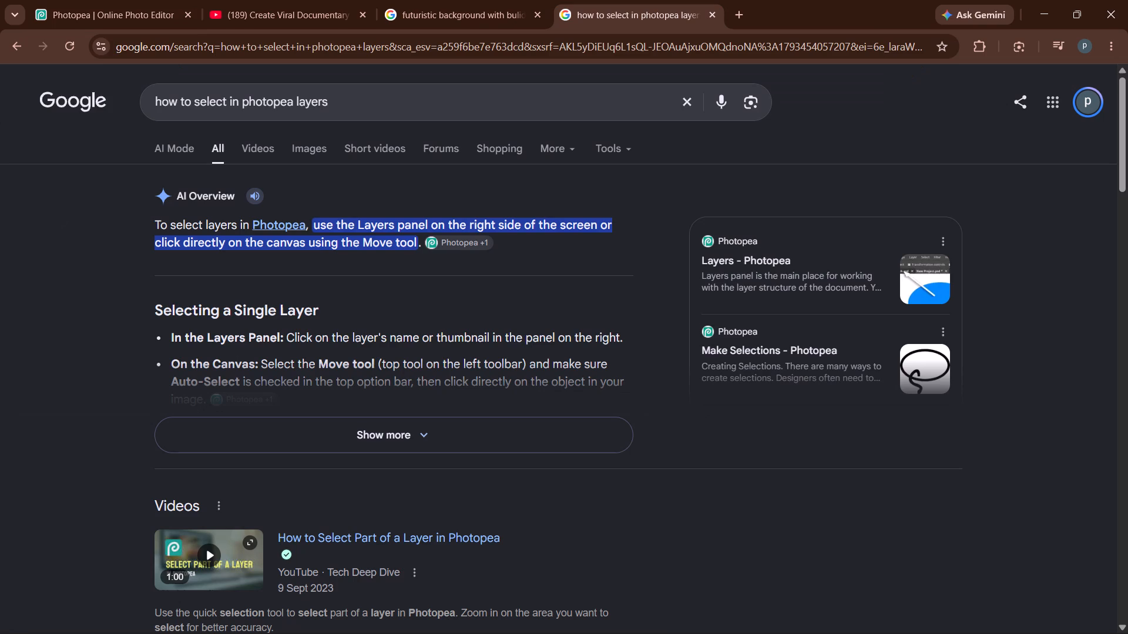
{"action": "left_click", "coordinate": [337, 419]}
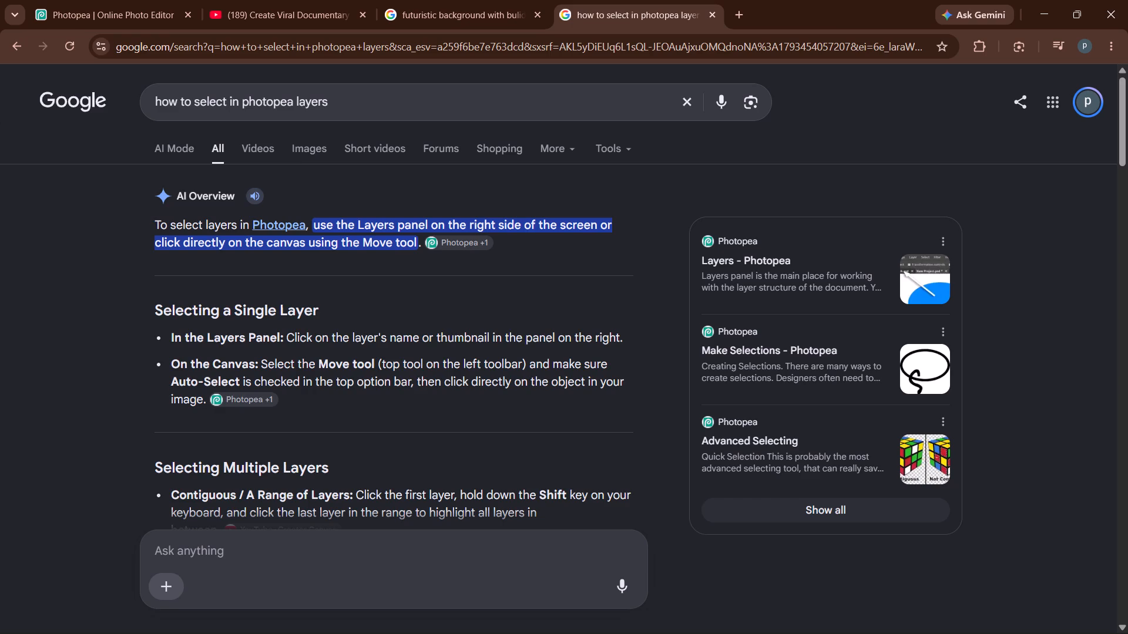
{"action": "scroll", "coordinate": [330, 406], "scroll_direction": "down", "scroll_amount": 4}
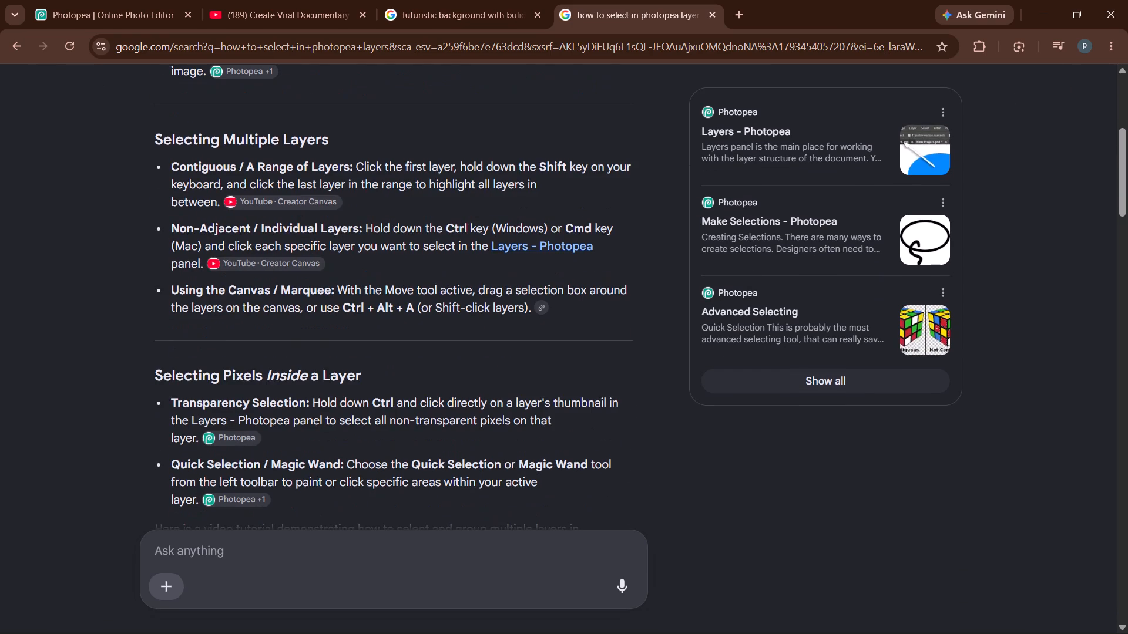
{"action": "scroll", "coordinate": [330, 406], "scroll_direction": "down", "scroll_amount": 2}
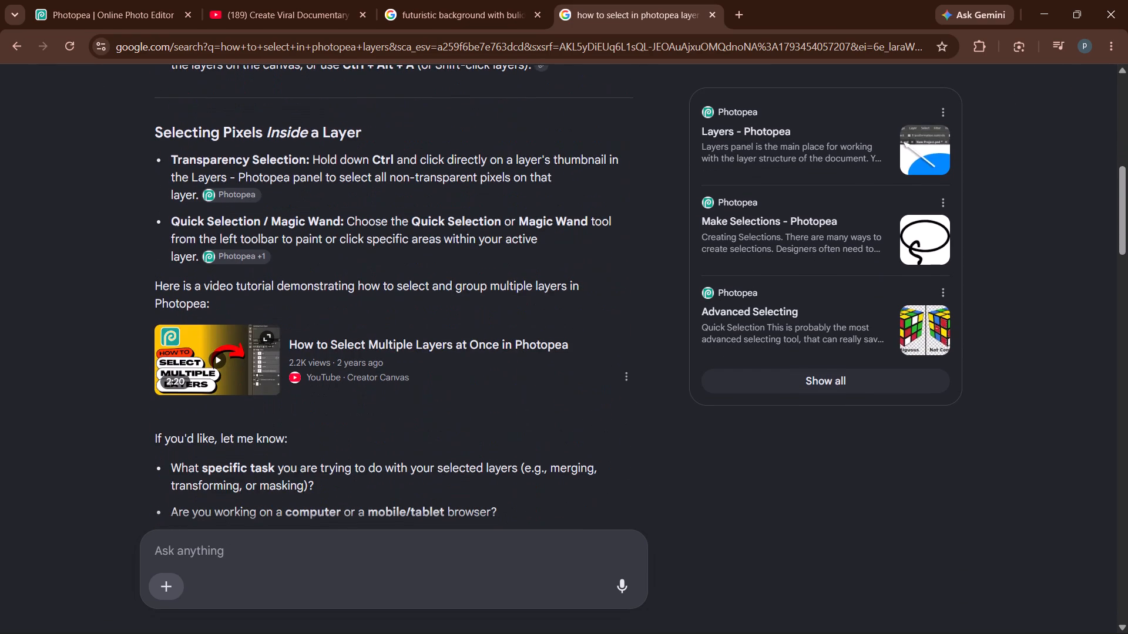
{"action": "scroll", "coordinate": [330, 406], "scroll_direction": "down", "scroll_amount": 1}
{"action": "left_click", "coordinate": [255, 368]}
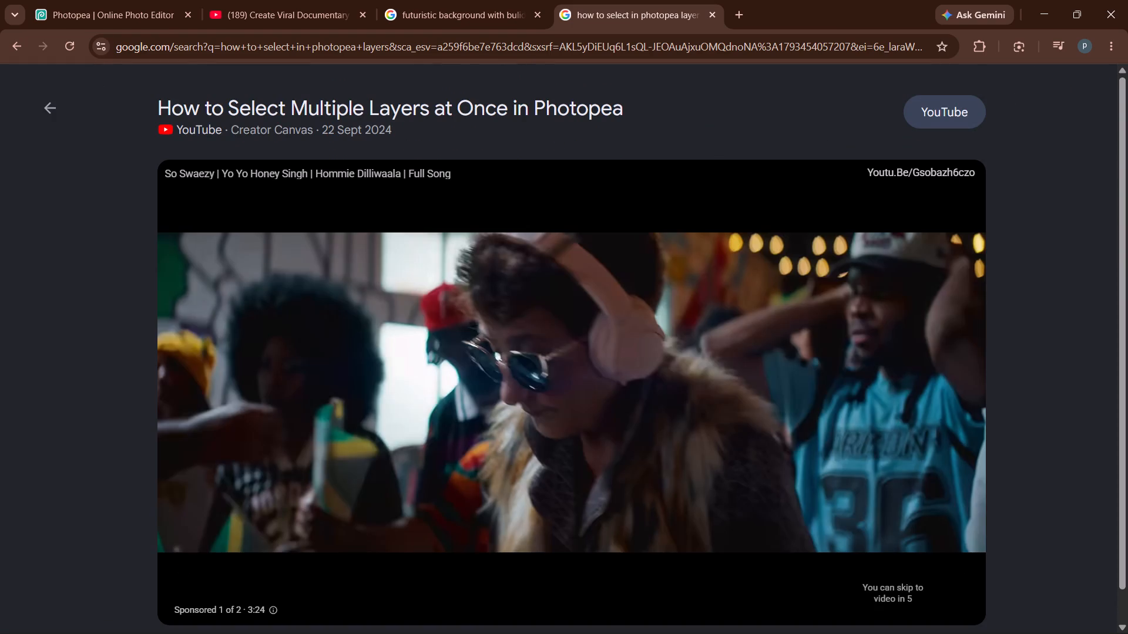
Skip the ad and watch the video's section on selecting several individual layers, around 0:45, and pause it there.
{"action": "scroll", "coordinate": [265, 378], "scroll_direction": "down", "scroll_amount": 1}
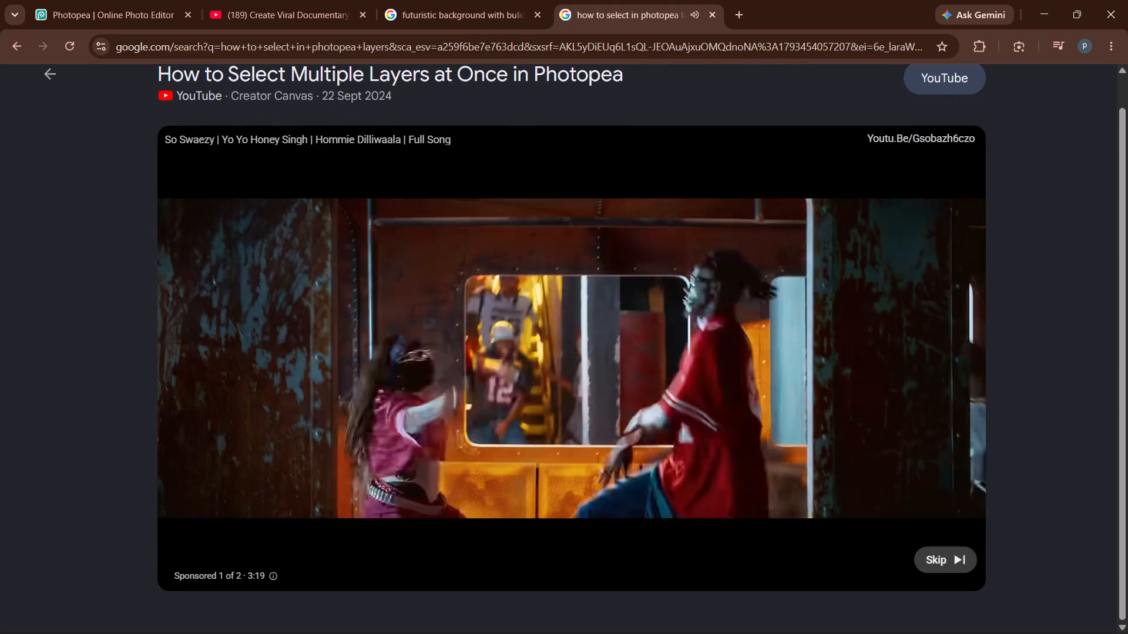
{"action": "left_click", "coordinate": [944, 554]}
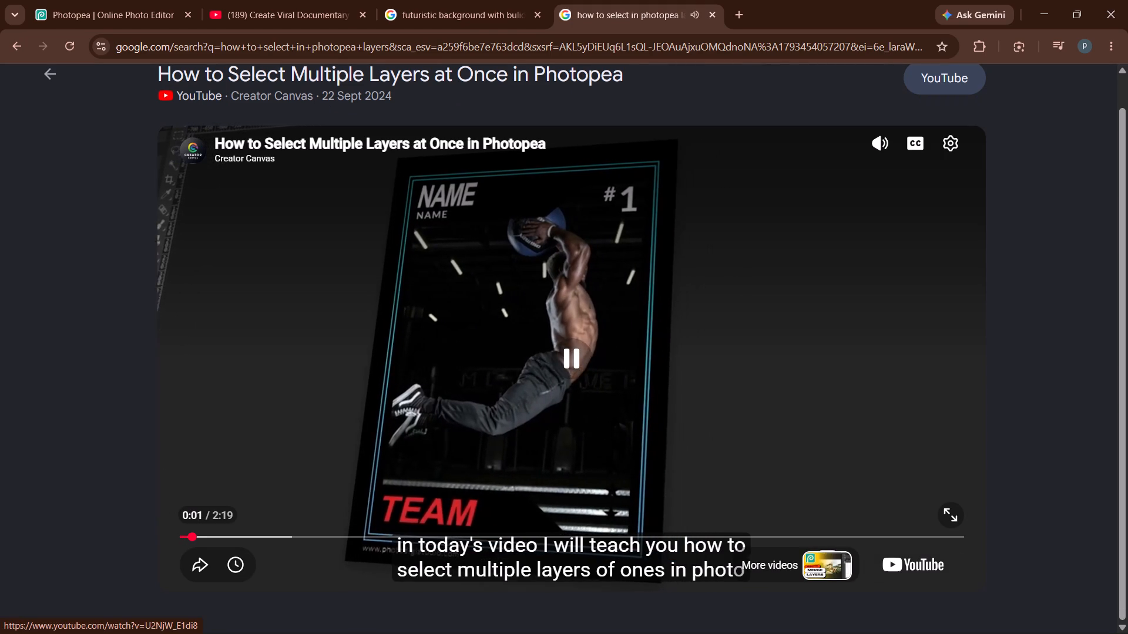
{"action": "left_click", "coordinate": [267, 539]}
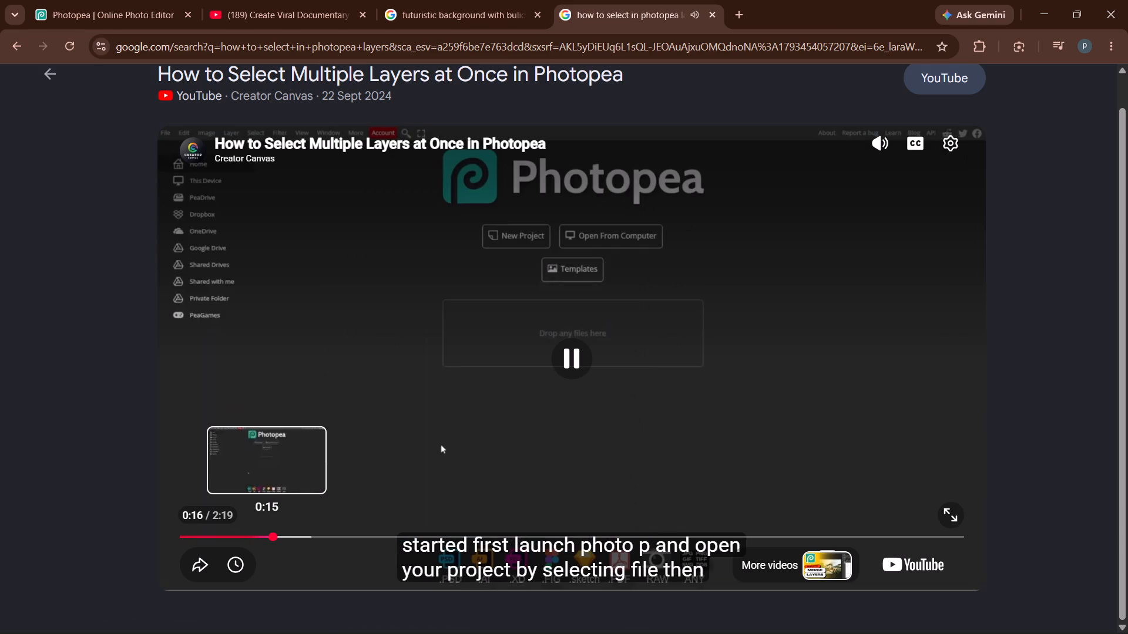
{"action": "left_click", "coordinate": [367, 541]}
{"action": "left_click_drag", "start_coordinate": [463, 547], "coordinate": [462, 541]}
{"action": "left_click", "coordinate": [462, 541]}
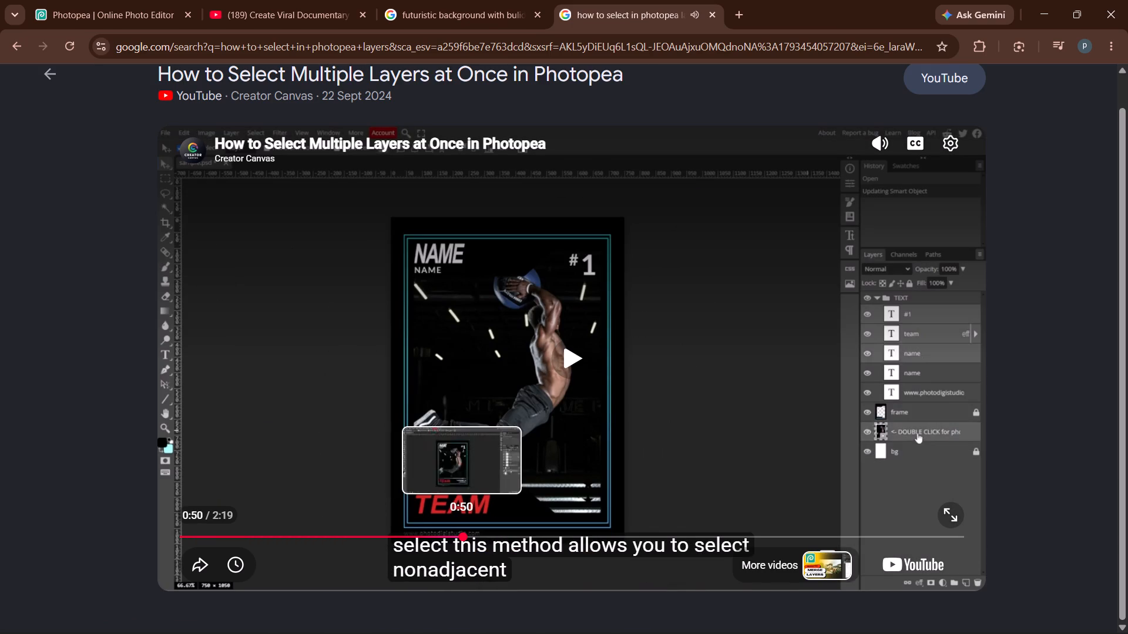
{"action": "left_click", "coordinate": [448, 532]}
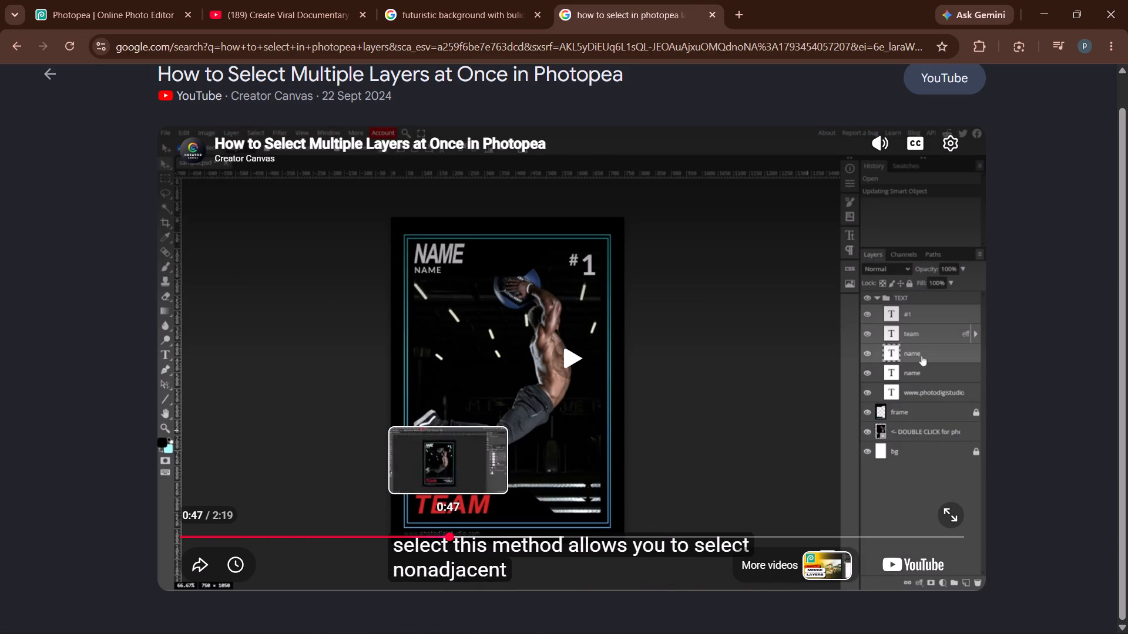
{"action": "left_click", "coordinate": [369, 481]}
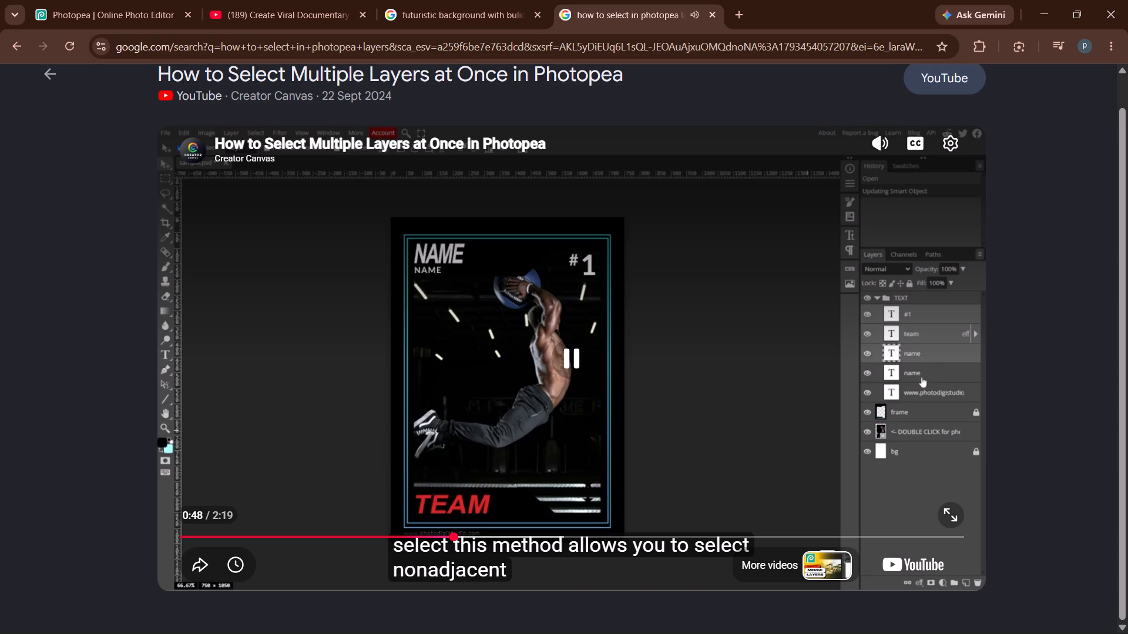
{"action": "left_click", "coordinate": [434, 531]}
{"action": "left_click", "coordinate": [434, 531]}
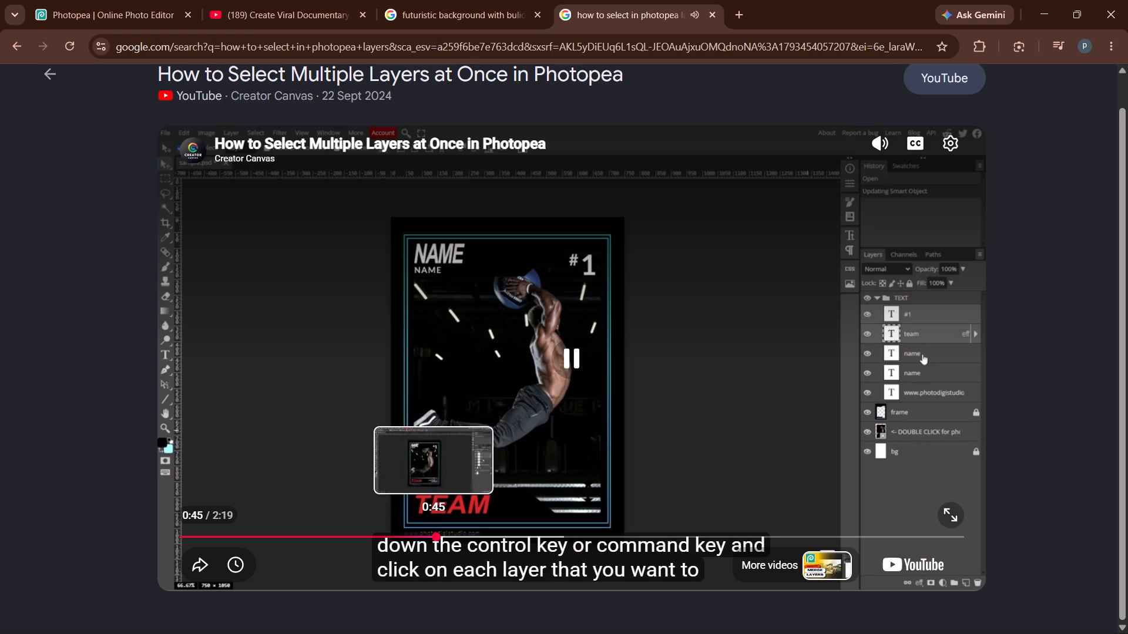
{"action": "left_click", "coordinate": [402, 531]}
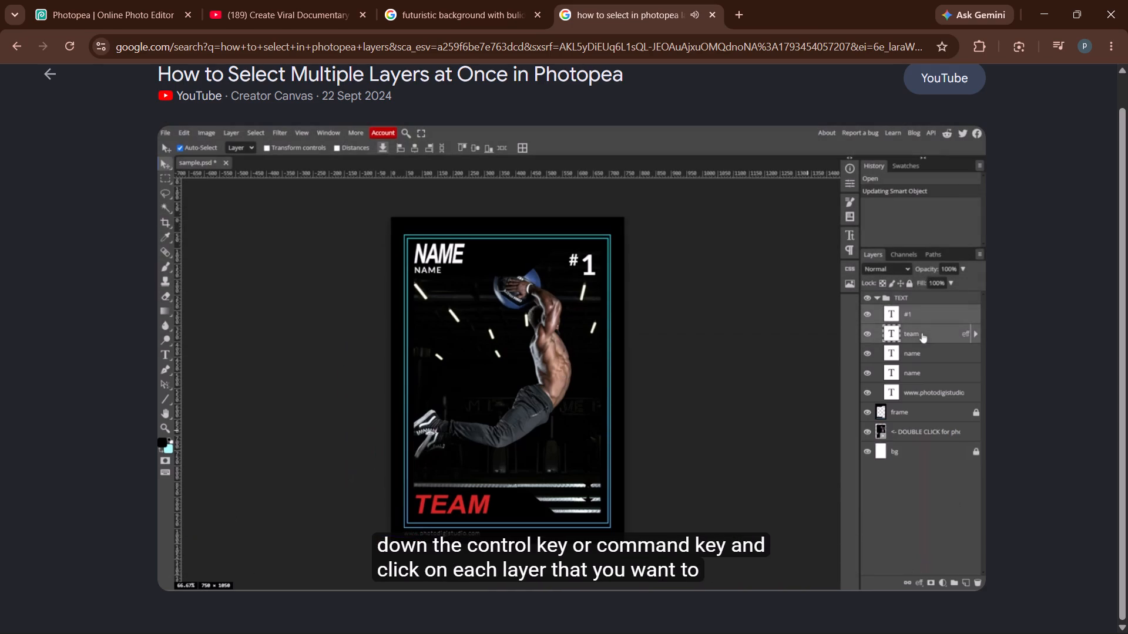
{"action": "left_click", "coordinate": [427, 448]}
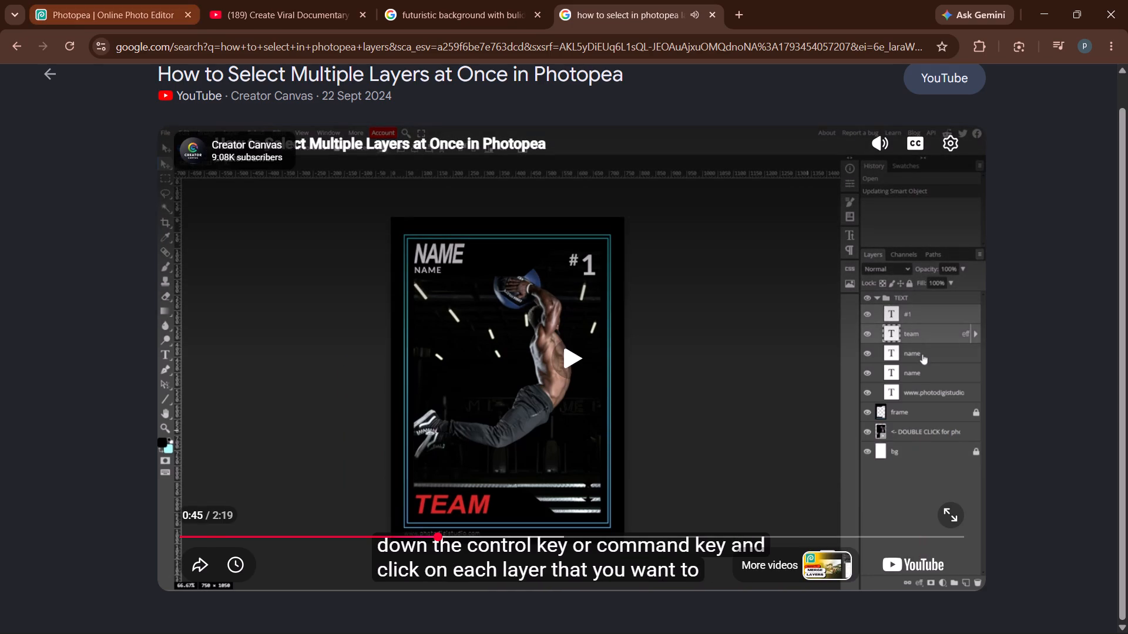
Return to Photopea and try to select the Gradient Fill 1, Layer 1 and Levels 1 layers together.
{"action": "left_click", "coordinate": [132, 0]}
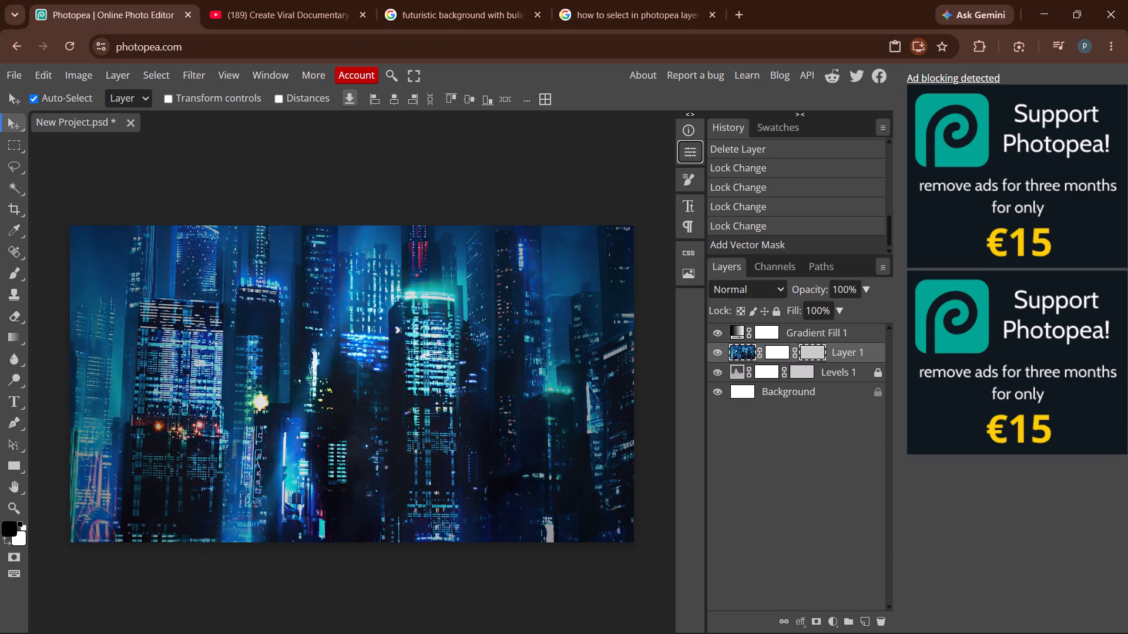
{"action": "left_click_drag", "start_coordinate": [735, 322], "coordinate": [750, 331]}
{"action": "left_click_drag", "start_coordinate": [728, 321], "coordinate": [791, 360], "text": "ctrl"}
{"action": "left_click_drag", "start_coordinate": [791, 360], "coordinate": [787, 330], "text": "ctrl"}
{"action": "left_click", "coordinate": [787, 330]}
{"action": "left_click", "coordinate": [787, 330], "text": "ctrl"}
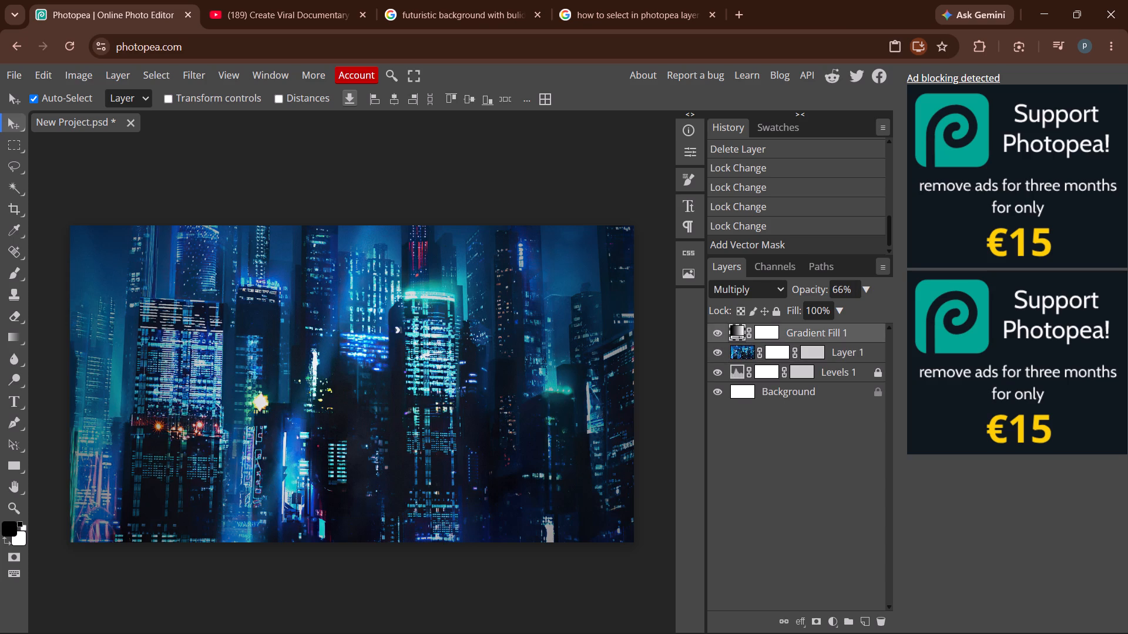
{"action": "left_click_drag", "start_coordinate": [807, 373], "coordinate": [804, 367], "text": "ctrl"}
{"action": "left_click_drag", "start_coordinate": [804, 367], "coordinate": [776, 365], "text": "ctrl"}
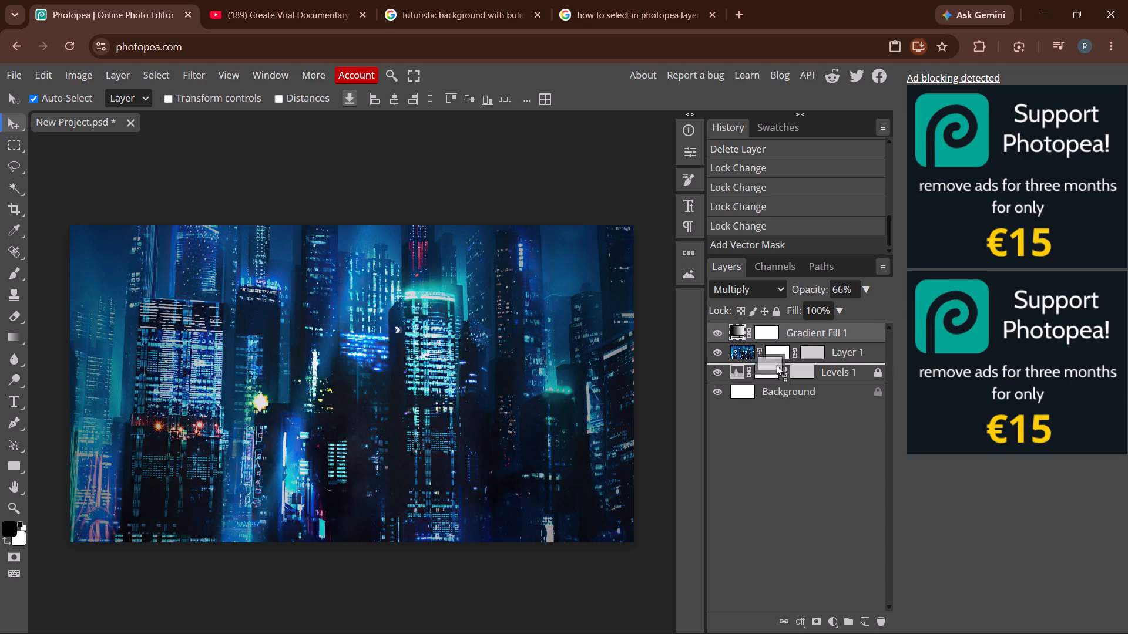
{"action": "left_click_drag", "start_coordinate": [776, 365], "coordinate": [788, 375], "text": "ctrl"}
Move the raster mask of the Gradient Fill 1 layer onto the Levels 1 layer.
{"action": "left_click_drag", "start_coordinate": [758, 326], "coordinate": [808, 376]}
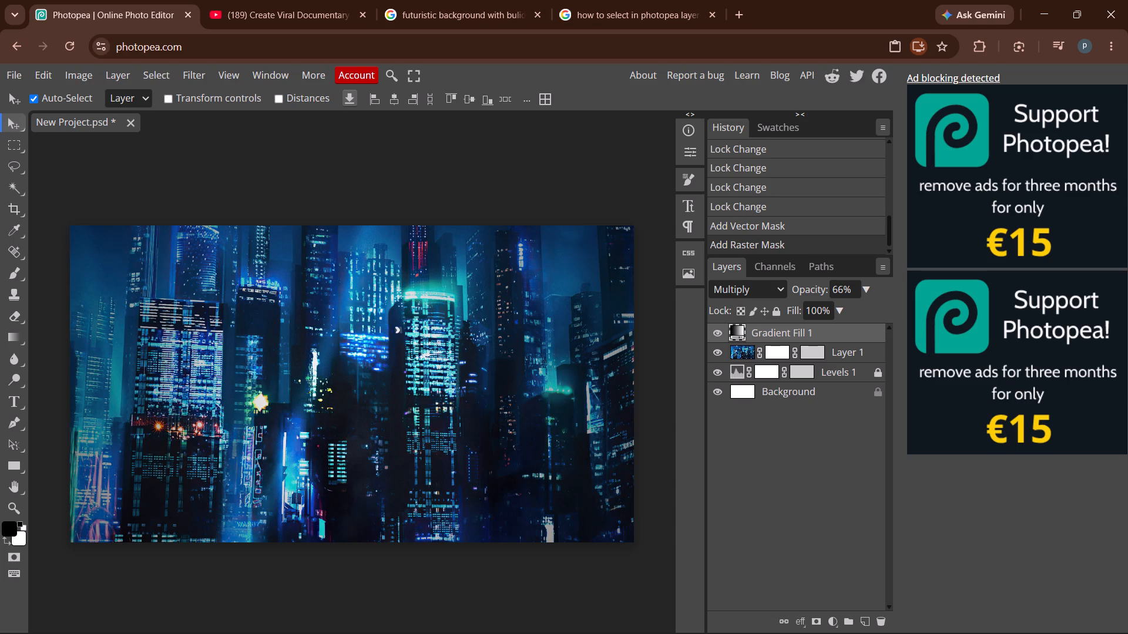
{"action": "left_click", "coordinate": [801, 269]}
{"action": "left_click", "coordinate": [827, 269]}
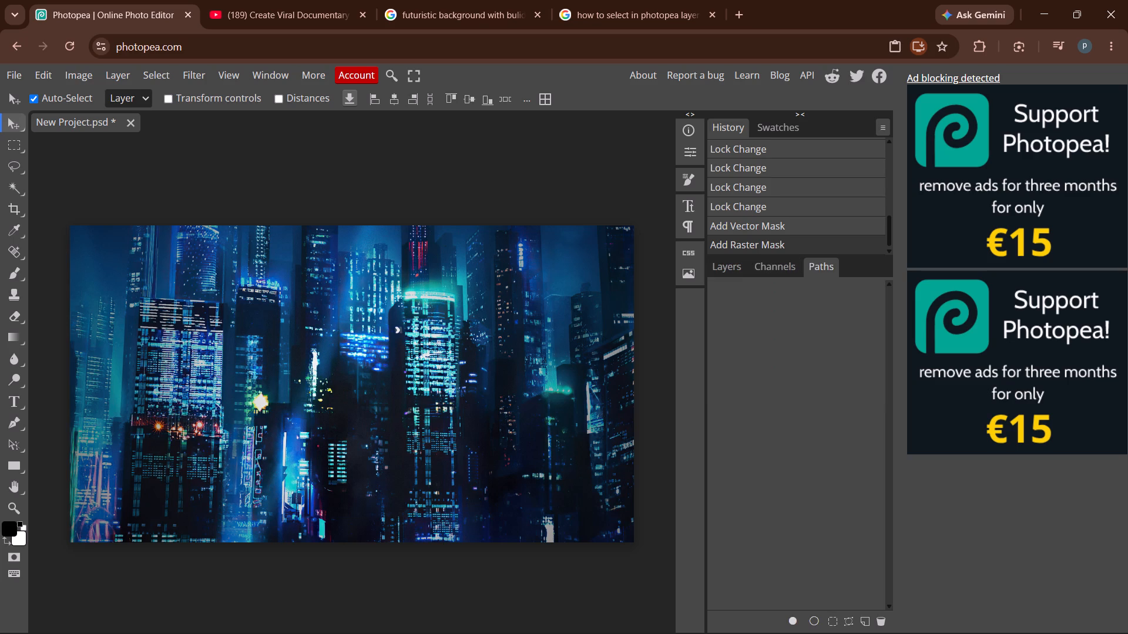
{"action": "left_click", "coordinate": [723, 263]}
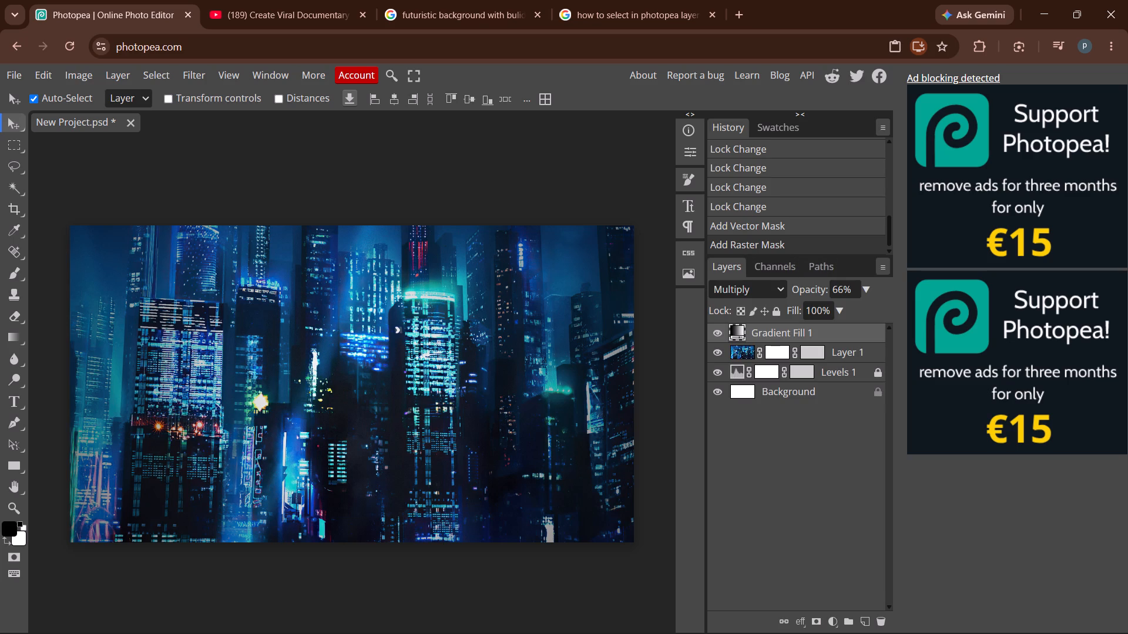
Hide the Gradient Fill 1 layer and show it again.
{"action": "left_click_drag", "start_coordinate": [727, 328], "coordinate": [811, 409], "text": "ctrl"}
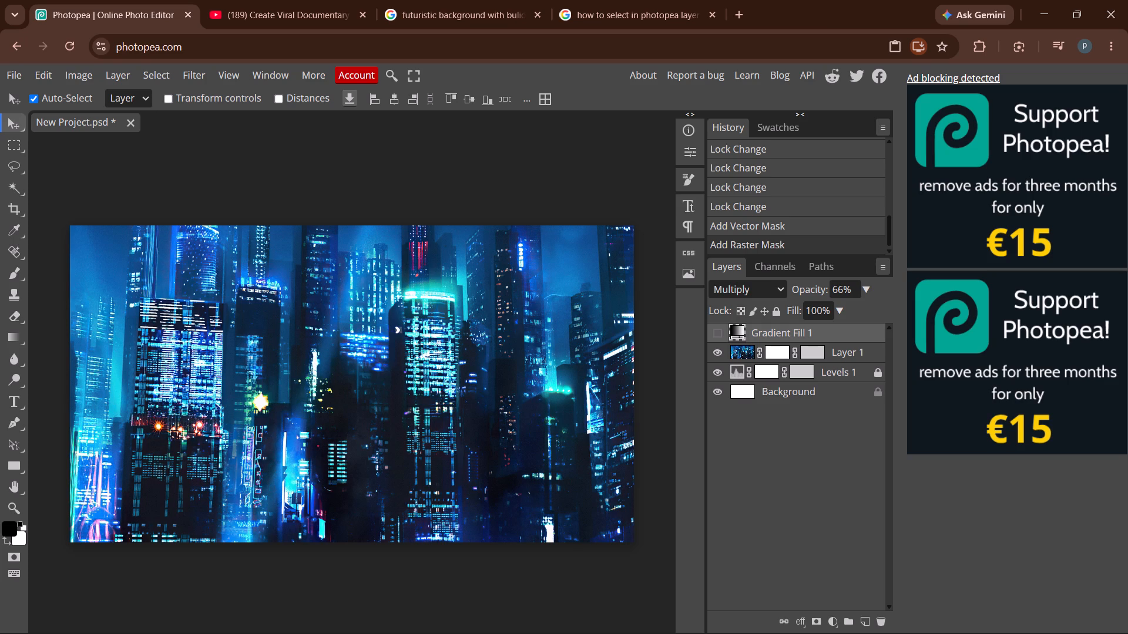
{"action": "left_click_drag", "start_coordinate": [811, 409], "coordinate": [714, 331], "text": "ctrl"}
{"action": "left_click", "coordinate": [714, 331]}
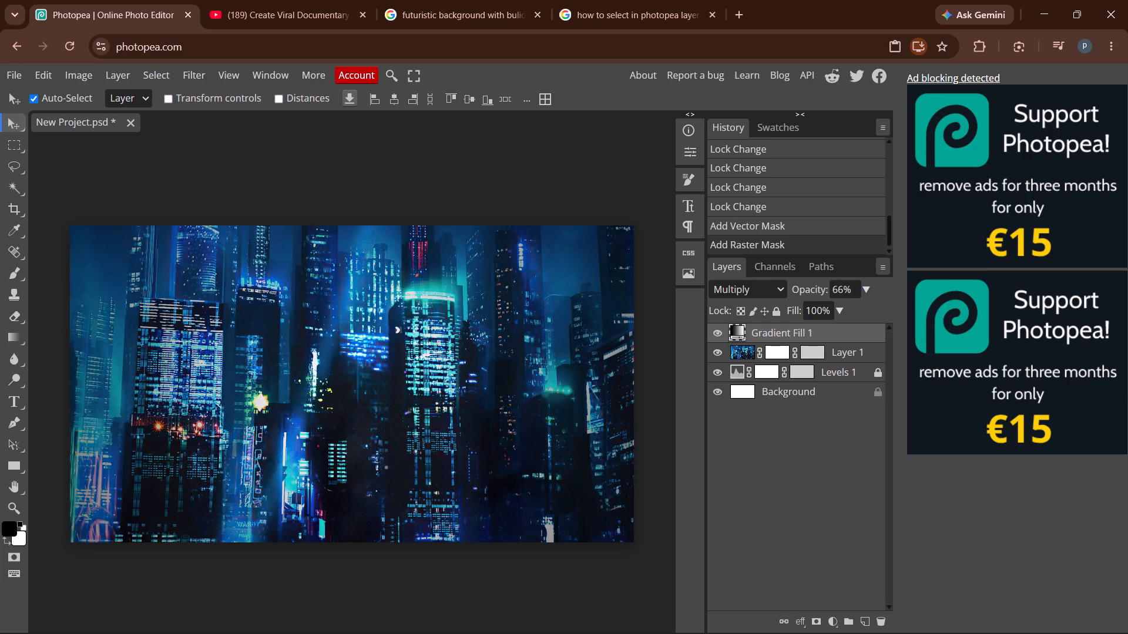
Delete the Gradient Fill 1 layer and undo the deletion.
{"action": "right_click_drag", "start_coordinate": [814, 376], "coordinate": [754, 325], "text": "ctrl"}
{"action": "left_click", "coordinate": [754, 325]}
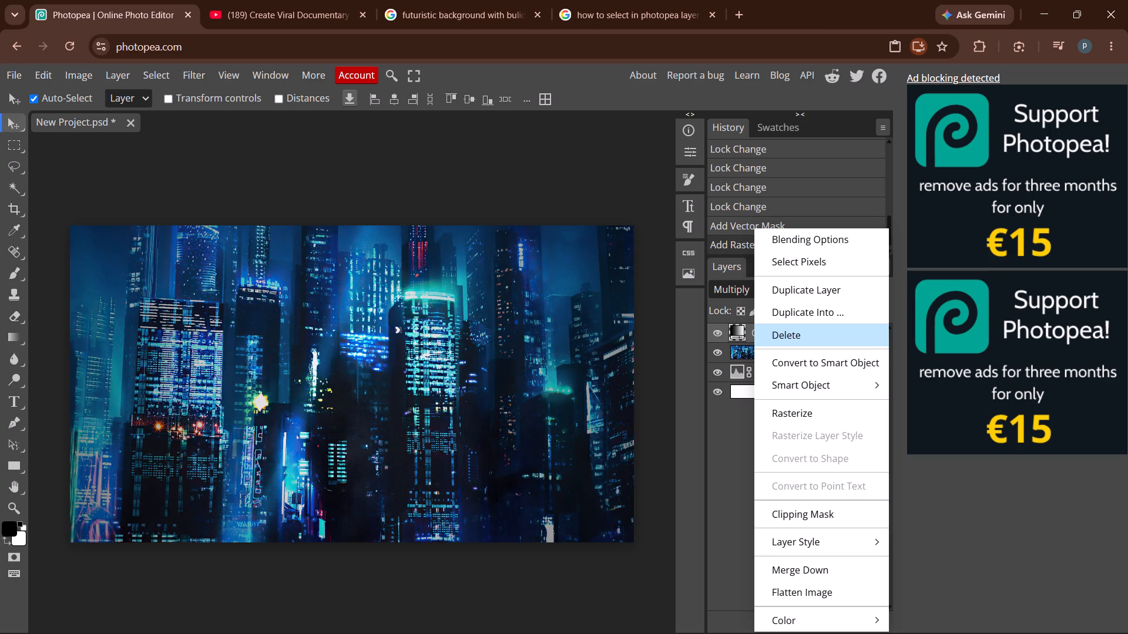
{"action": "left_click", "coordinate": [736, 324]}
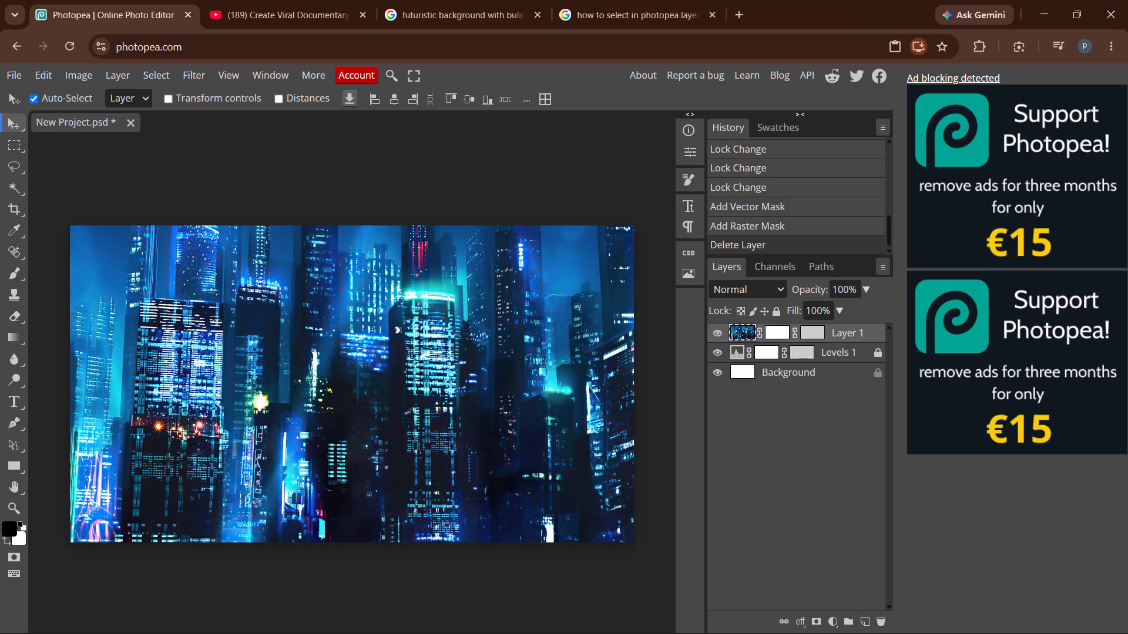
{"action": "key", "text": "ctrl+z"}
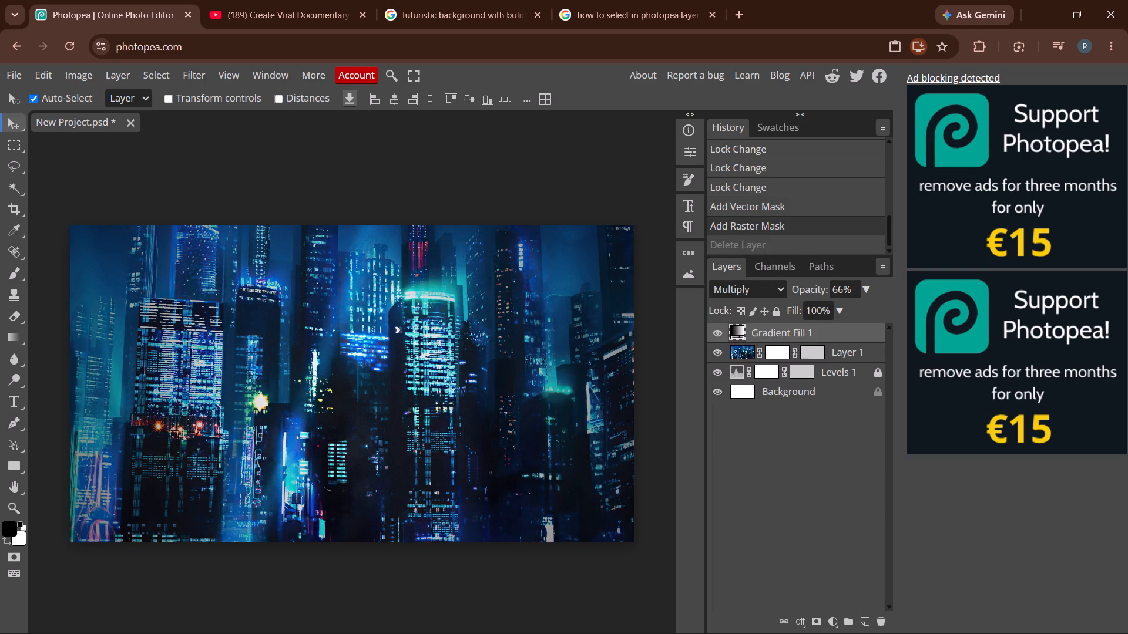
Check the options available for the Gradient Fill 1 layer and dismiss them.
{"action": "right_click_drag", "start_coordinate": [831, 372], "coordinate": [827, 372], "text": "ctrl"}
{"action": "right_click_drag", "start_coordinate": [827, 372], "coordinate": [737, 332], "text": "ctrl"}
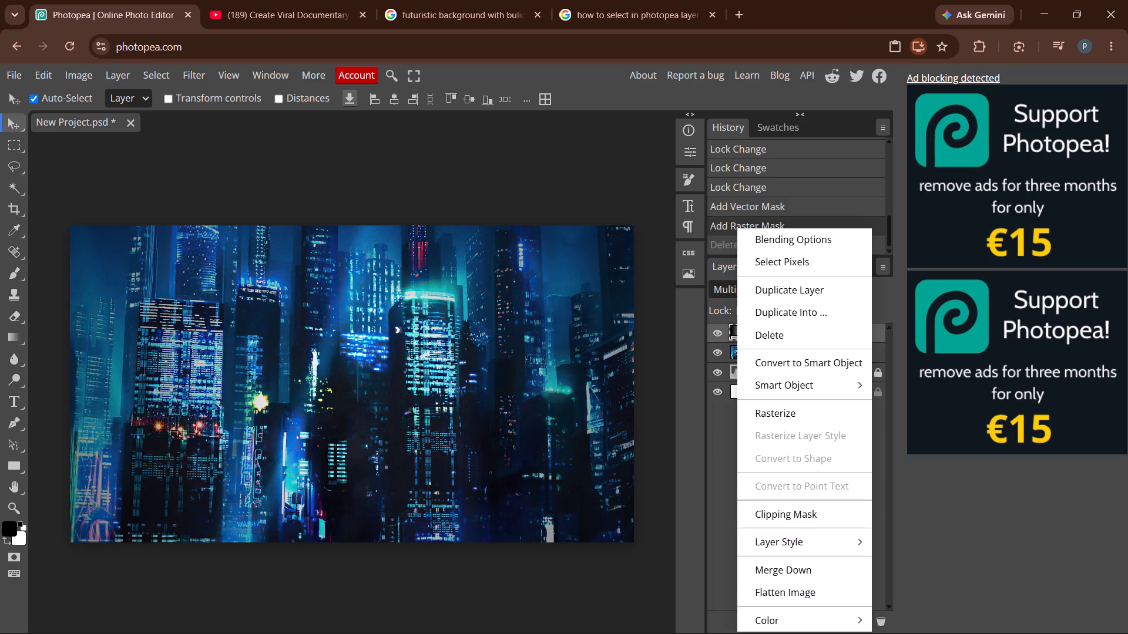
{"action": "left_click", "coordinate": [643, 278]}
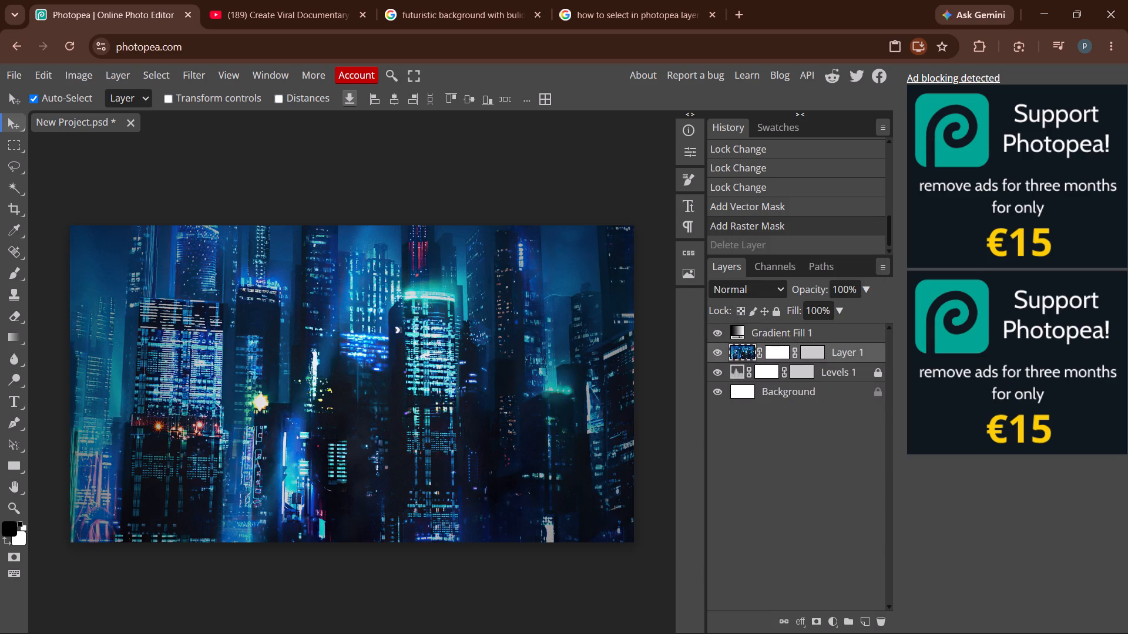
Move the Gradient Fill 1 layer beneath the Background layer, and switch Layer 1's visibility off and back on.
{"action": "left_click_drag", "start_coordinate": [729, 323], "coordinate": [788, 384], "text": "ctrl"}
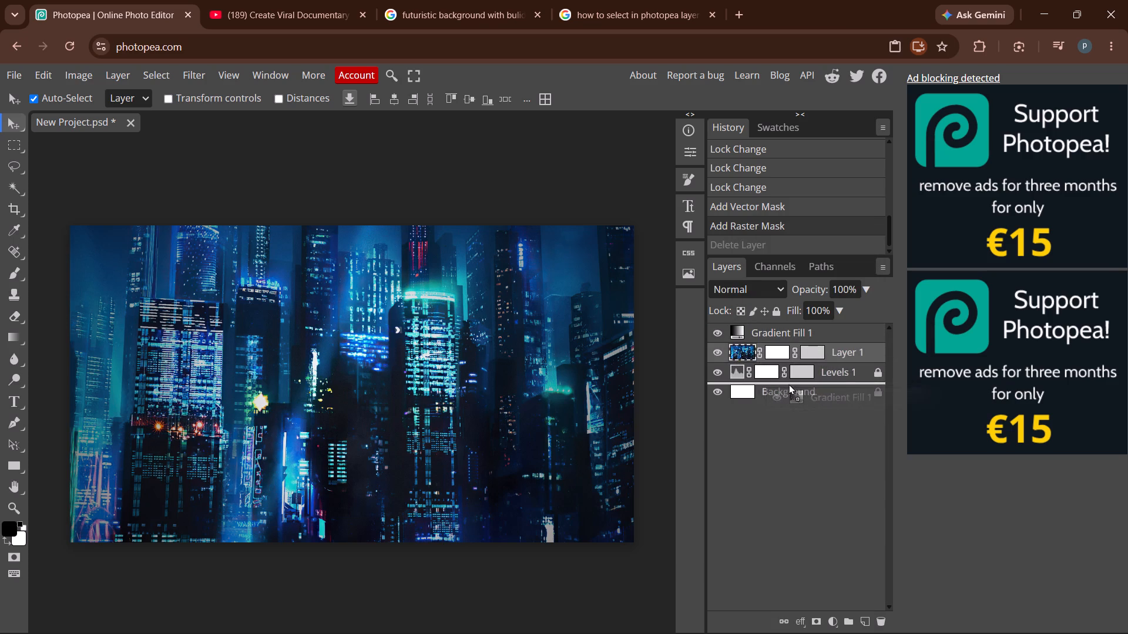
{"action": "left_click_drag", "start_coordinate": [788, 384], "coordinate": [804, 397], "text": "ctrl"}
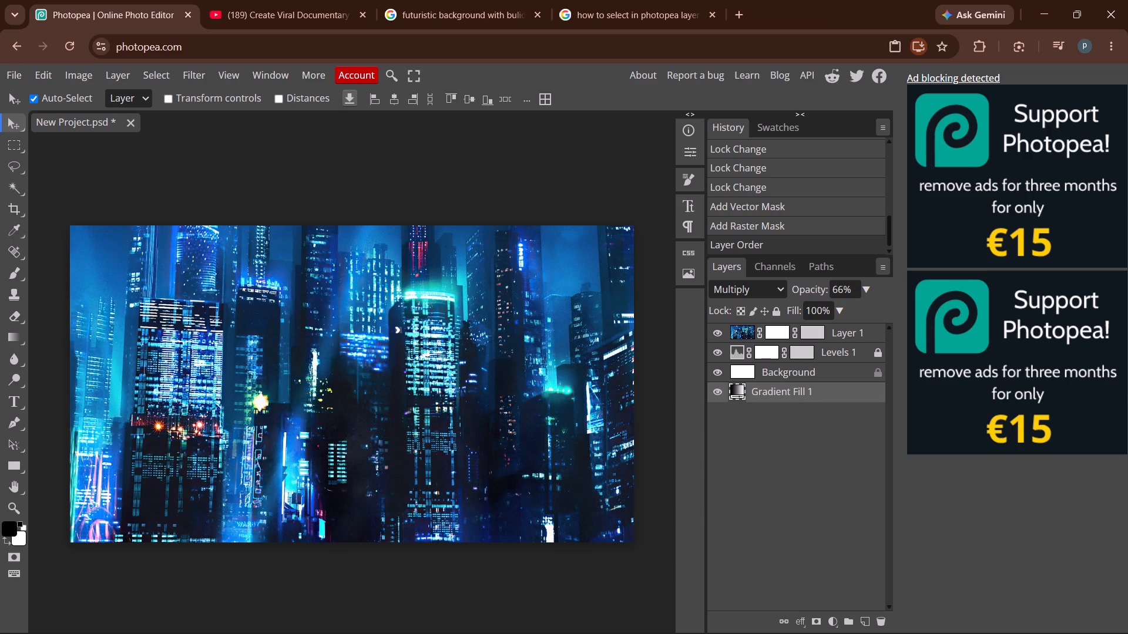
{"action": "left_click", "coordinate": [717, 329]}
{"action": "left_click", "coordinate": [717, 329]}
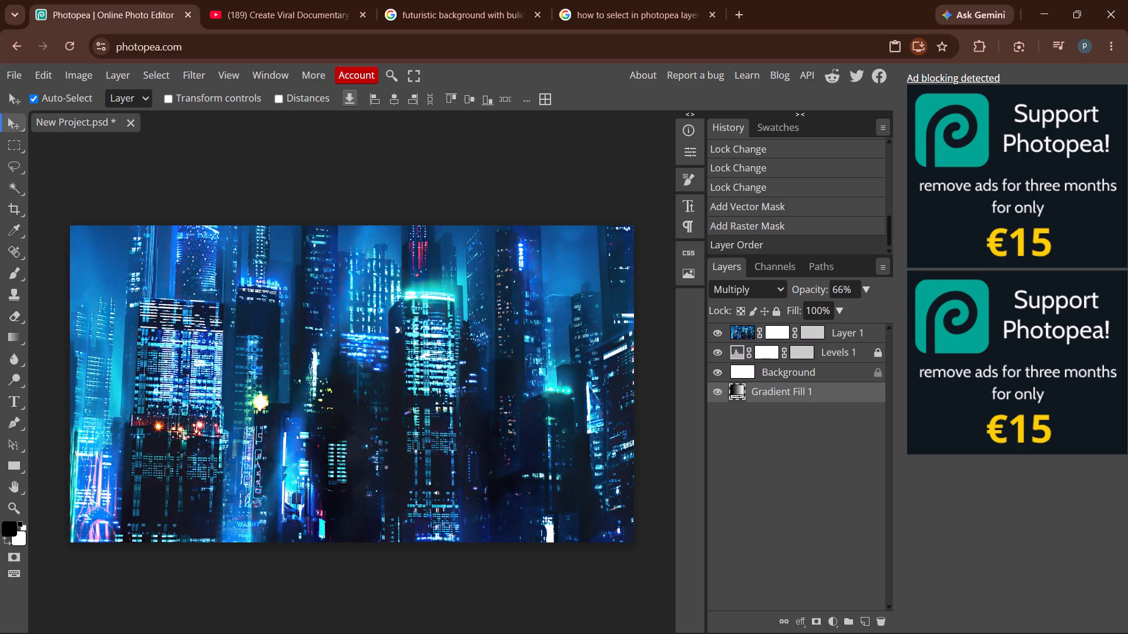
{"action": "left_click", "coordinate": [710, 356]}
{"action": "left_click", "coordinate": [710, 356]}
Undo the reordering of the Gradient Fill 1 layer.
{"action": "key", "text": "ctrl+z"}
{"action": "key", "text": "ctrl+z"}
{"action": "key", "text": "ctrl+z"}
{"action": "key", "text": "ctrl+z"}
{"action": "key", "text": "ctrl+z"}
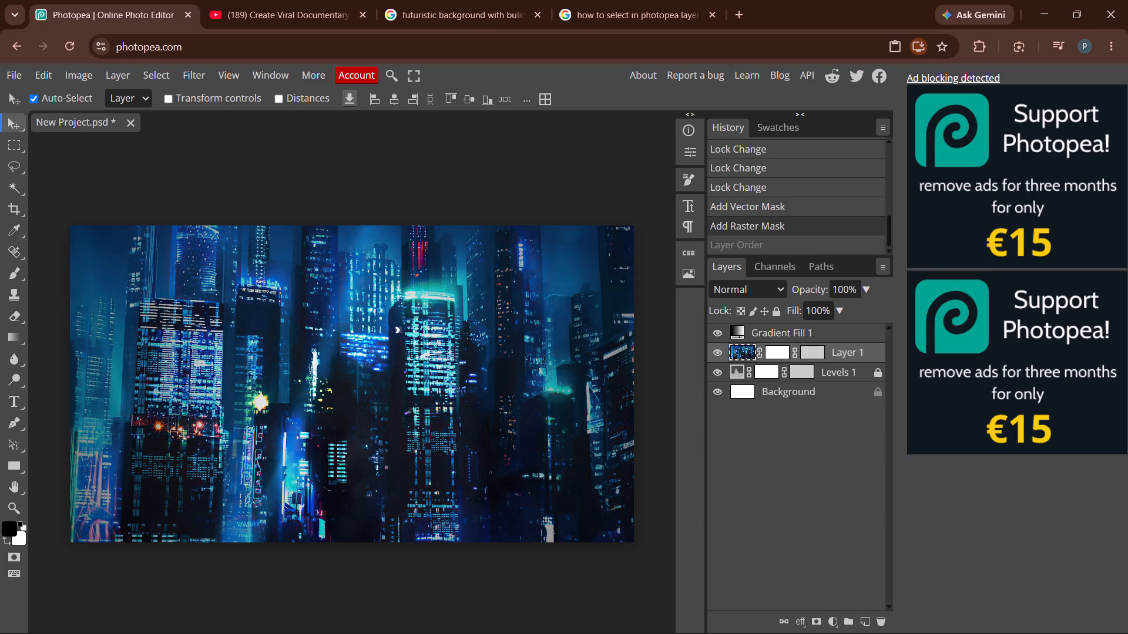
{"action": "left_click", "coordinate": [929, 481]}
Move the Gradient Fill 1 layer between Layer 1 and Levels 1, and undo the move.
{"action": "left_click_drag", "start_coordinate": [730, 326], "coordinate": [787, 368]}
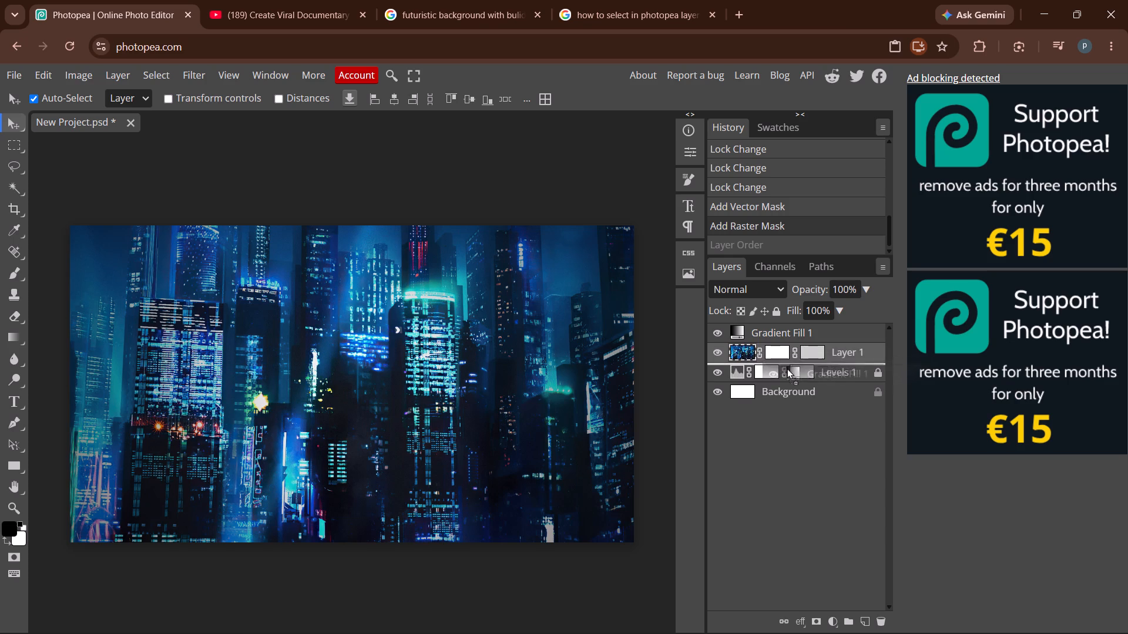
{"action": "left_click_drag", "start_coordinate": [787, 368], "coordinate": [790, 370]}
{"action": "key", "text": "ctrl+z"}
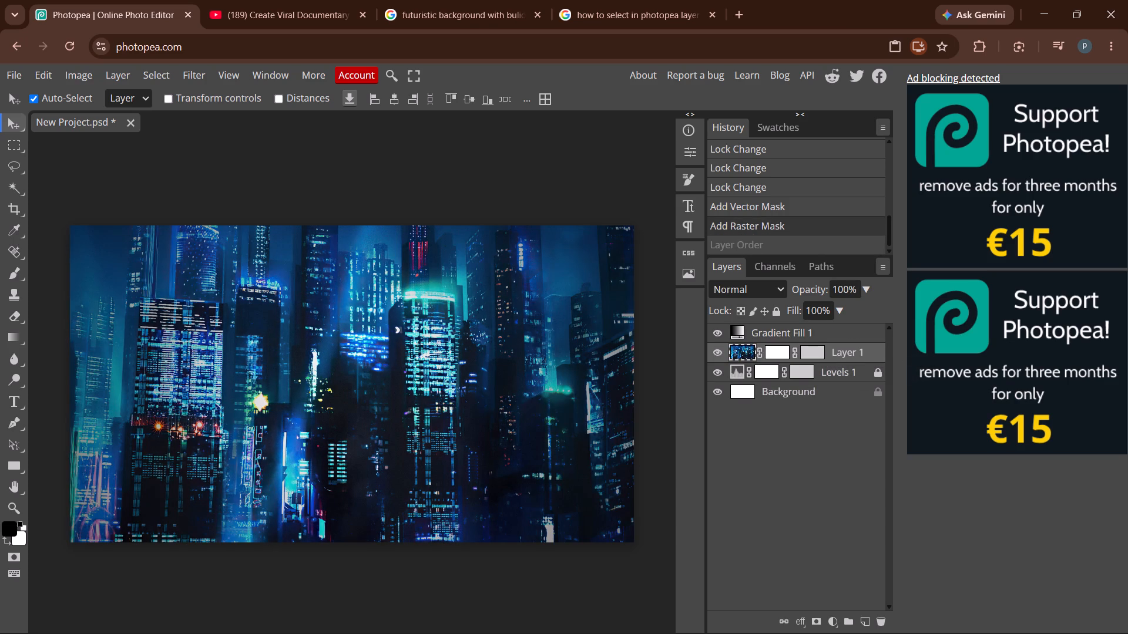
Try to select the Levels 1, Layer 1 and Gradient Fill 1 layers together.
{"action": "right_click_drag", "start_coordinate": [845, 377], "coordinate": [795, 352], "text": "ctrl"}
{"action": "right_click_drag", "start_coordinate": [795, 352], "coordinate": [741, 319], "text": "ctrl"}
Watch the video on selecting multiple layers at once in Photopea from the how-to search results, and pause it.
{"action": "left_click", "coordinate": [473, 9]}
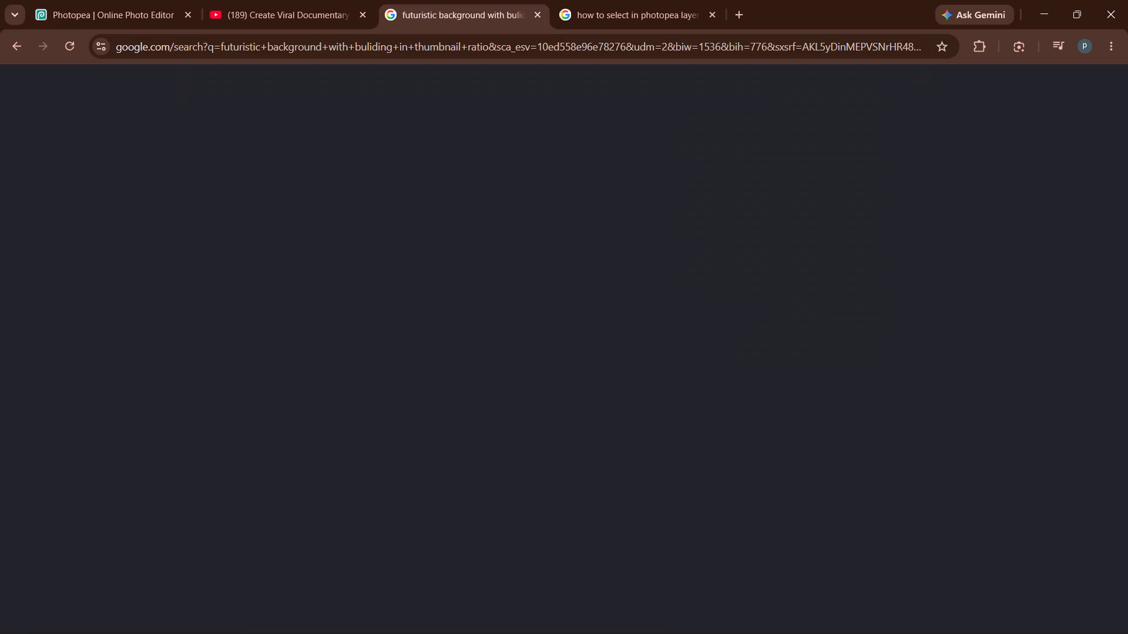
{"action": "left_click", "coordinate": [663, 0]}
{"action": "left_click", "coordinate": [610, 320]}
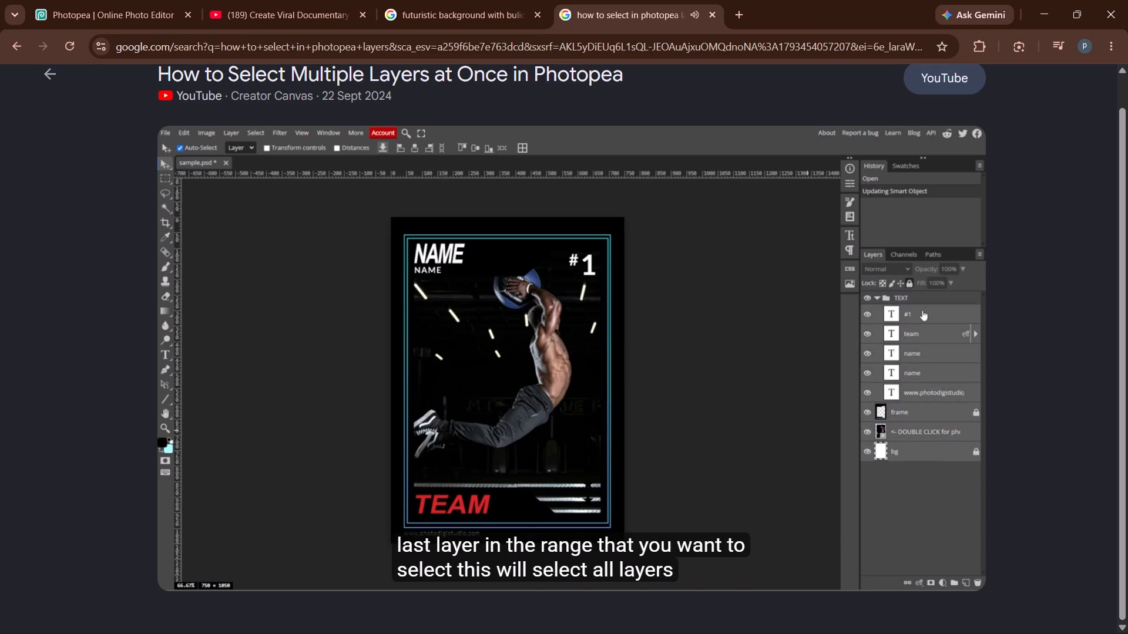
{"action": "left_click", "coordinate": [539, 313]}
Back in Photopea, select the Gradient Fill 1, Layer 1 and Levels 1 layers together and group them into a folder.
{"action": "left_click", "coordinate": [122, 0]}
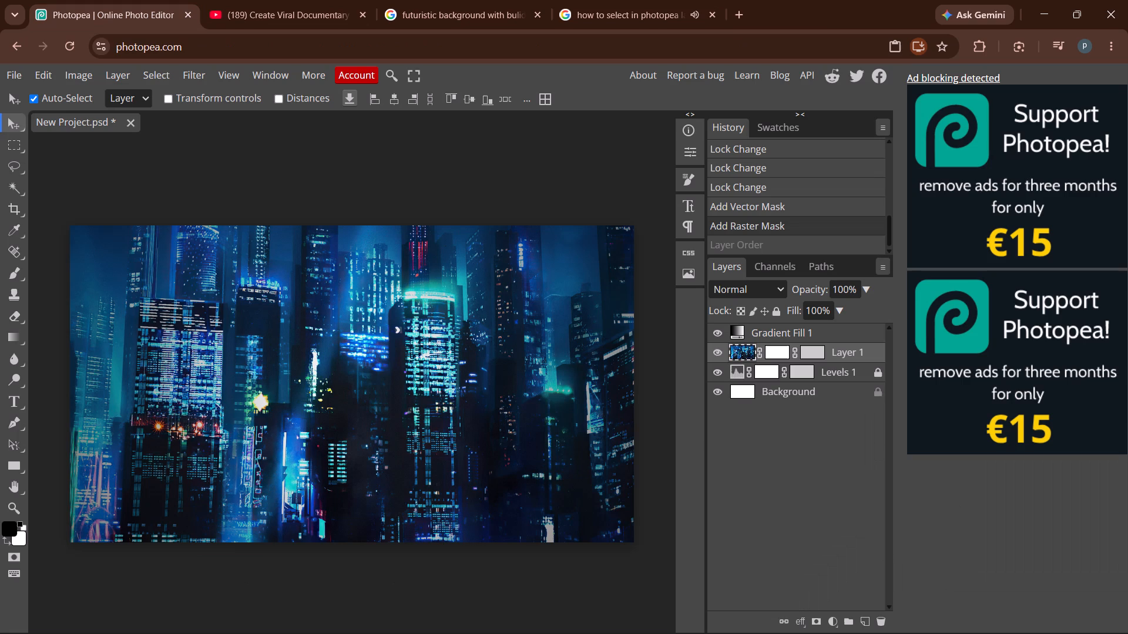
{"action": "left_click", "coordinate": [777, 328]}
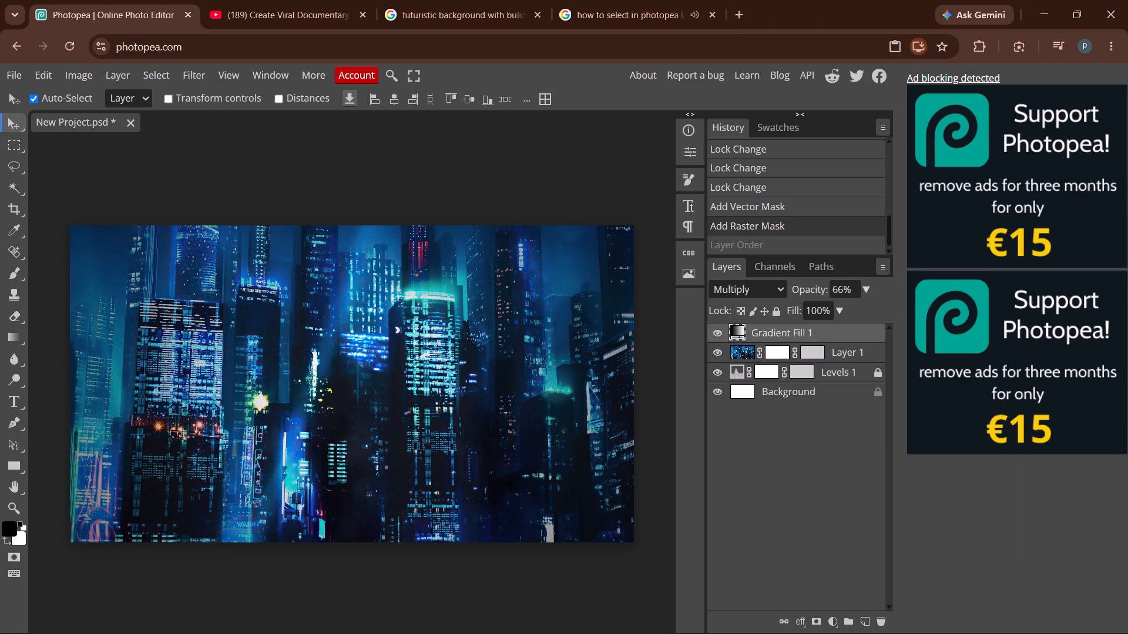
{"action": "left_click", "coordinate": [777, 328], "text": "shift"}
{"action": "left_click", "coordinate": [777, 369], "text": "shift"}
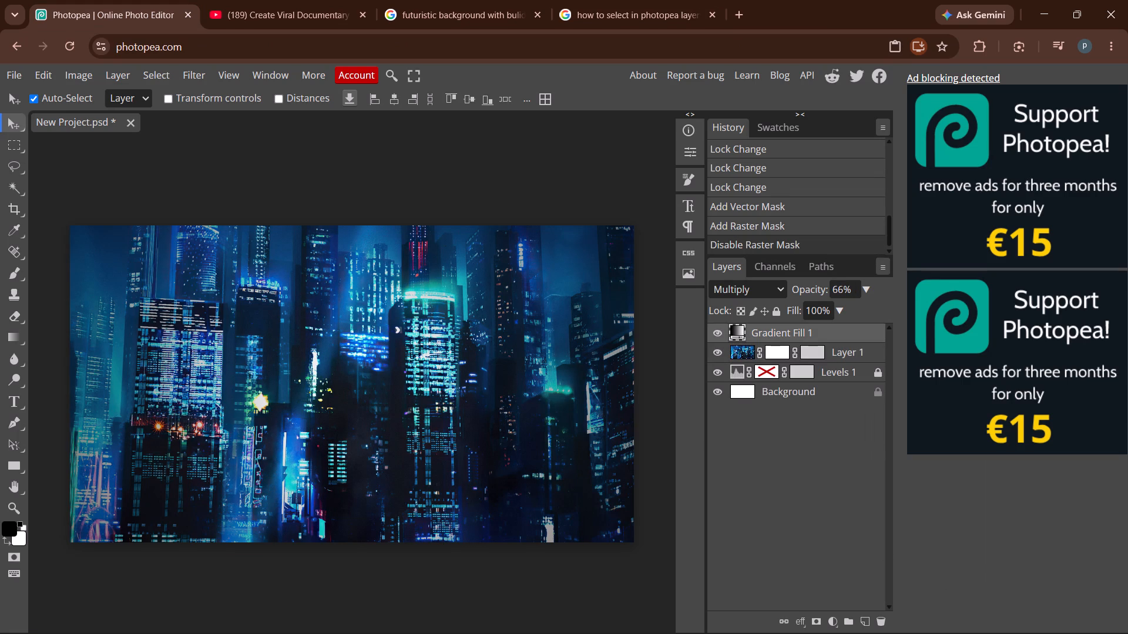
{"action": "left_click", "coordinate": [777, 369], "text": "shift"}
{"action": "left_click", "coordinate": [841, 369], "text": "shift"}
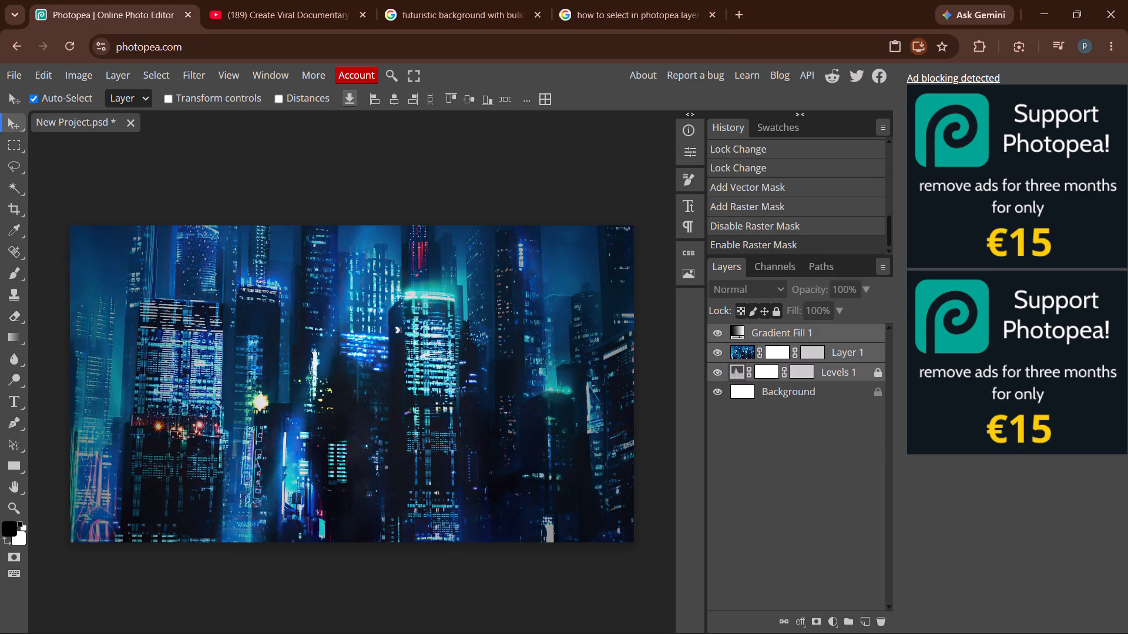
{"action": "left_click", "coordinate": [855, 620]}
{"action": "left_click", "coordinate": [847, 623]}
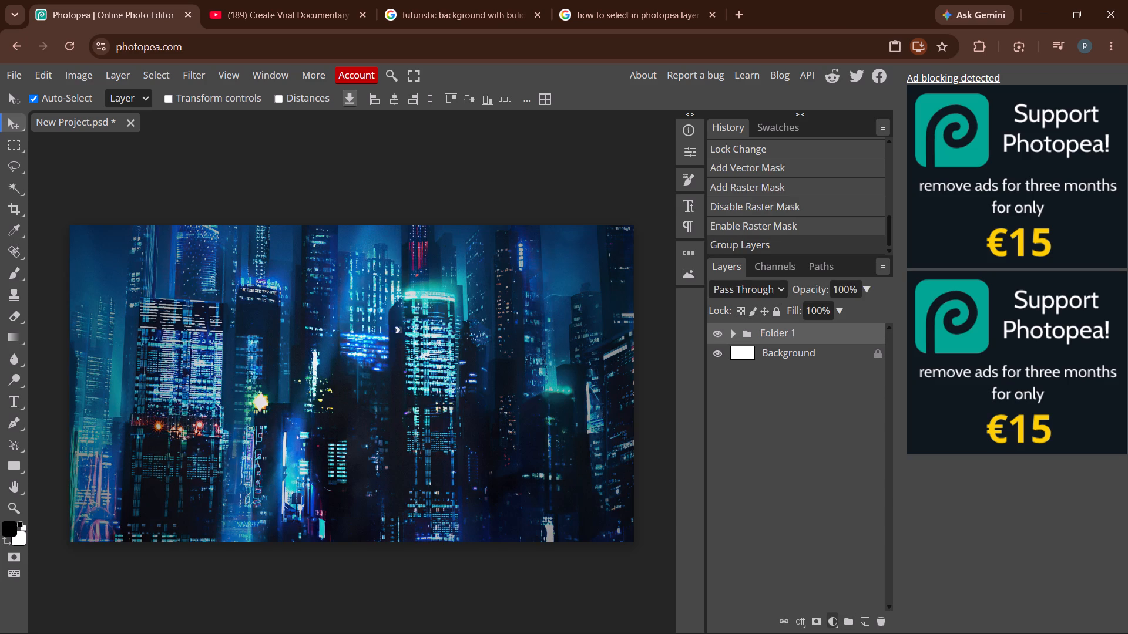
Rename the new layer folder as bg.
{"action": "left_click", "coordinate": [765, 326]}
{"action": "left_click", "coordinate": [778, 331]}
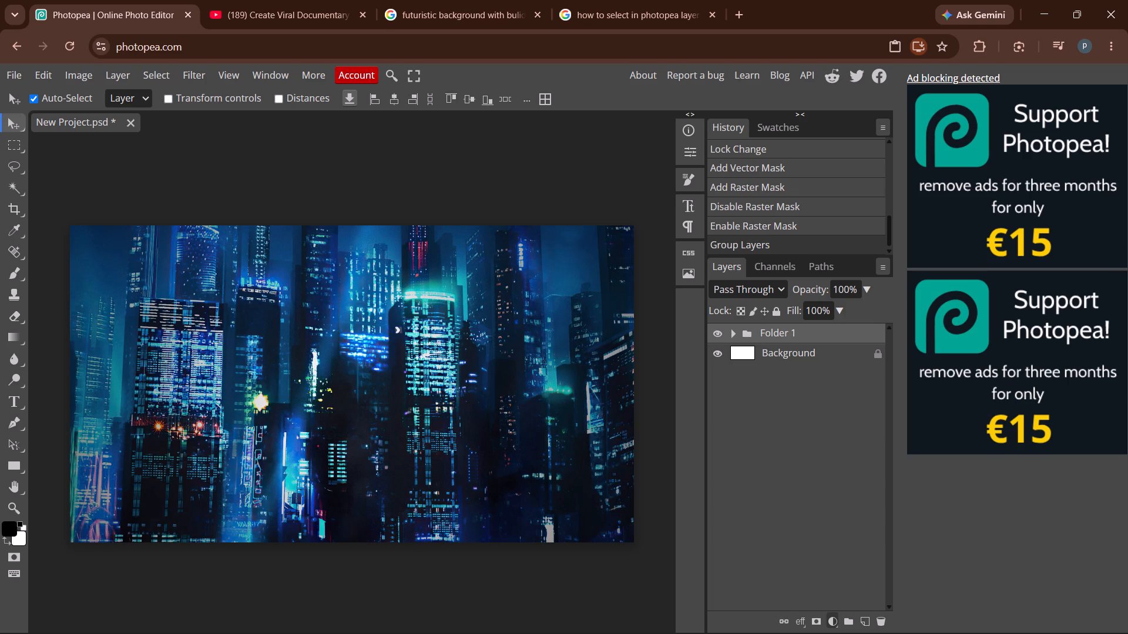
{"action": "double_click", "coordinate": [778, 331]}
{"action": "key", "text": "BackSpace"}
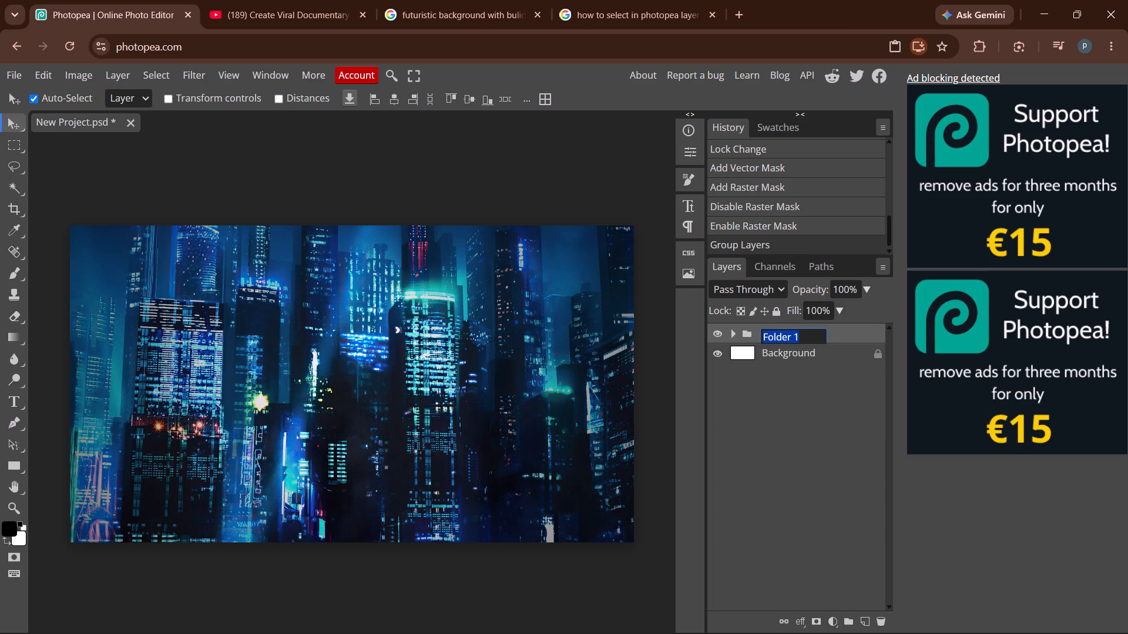
{"action": "type", "text": "bg"}
{"action": "key", "text": "Return"}
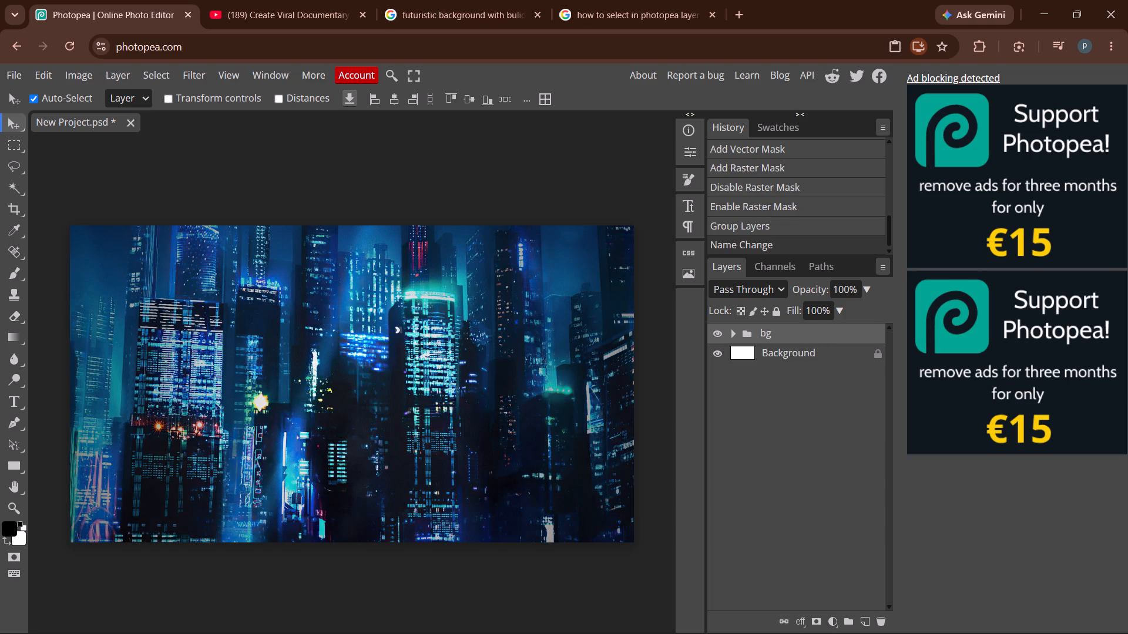
Switch to the YouTube thumbnail tutorial and skip ahead to examine how the rocket launch image is placed and selected.
{"action": "left_click", "coordinate": [238, 0]}
{"action": "left_click", "coordinate": [298, 309]}
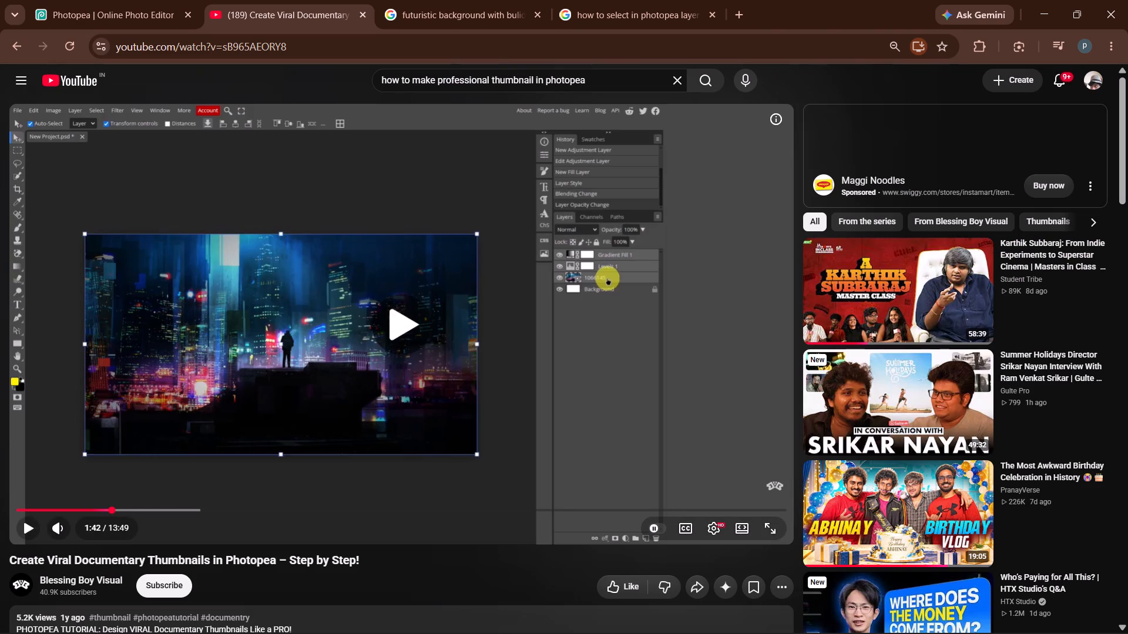
{"action": "key", "text": "Right"}
{"action": "key", "text": "Right"}
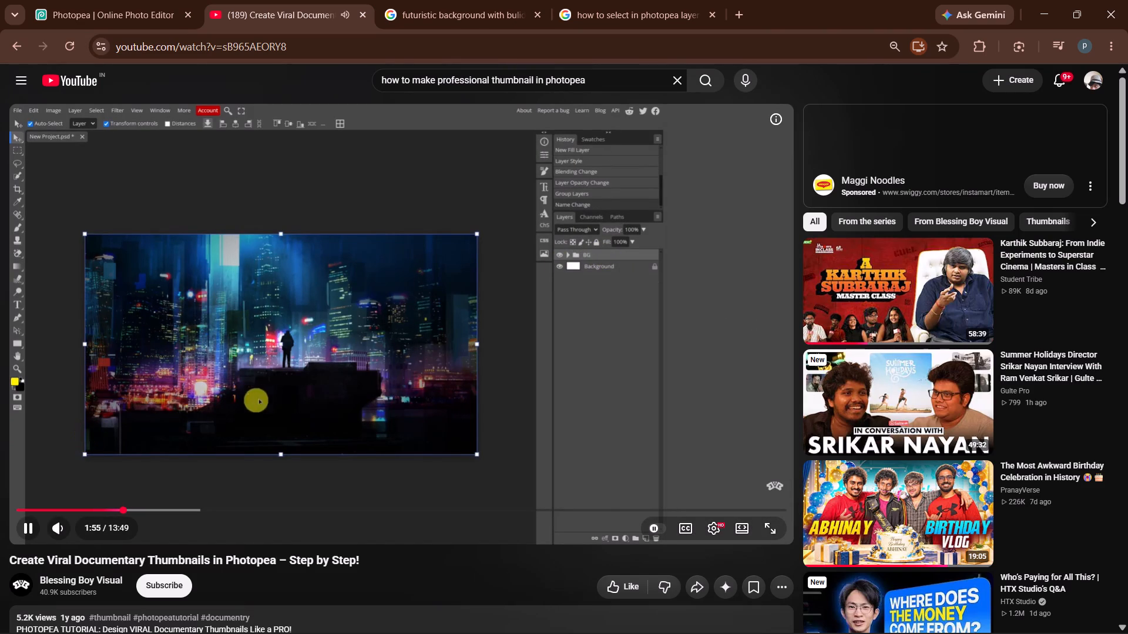
{"action": "key", "text": "Right"}
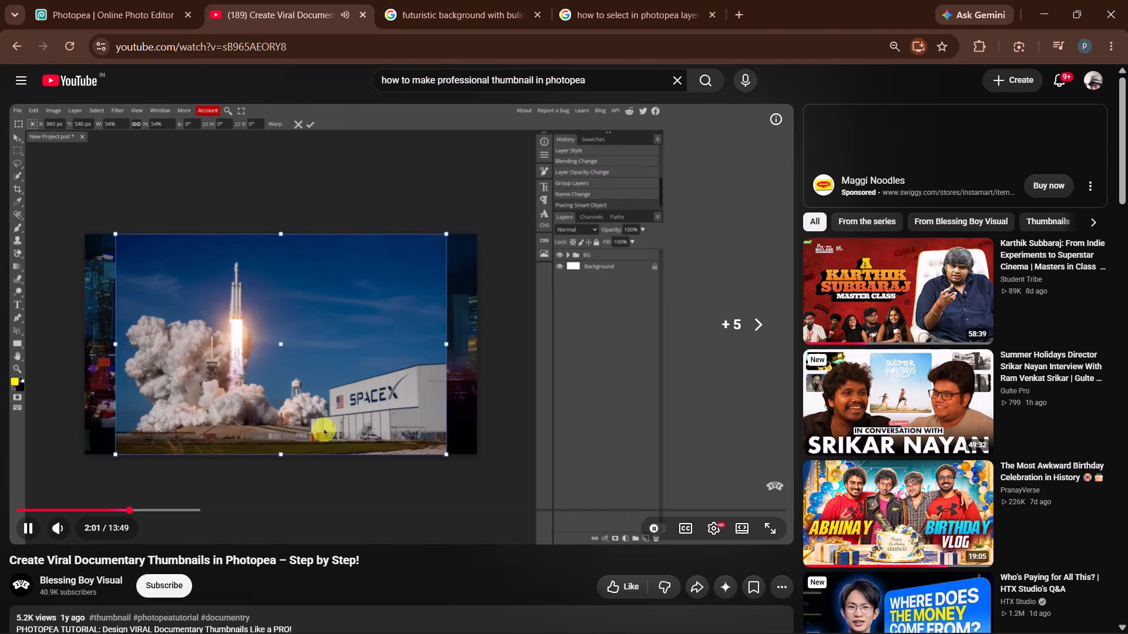
{"action": "key", "text": "Right"}
{"action": "key", "text": "Right"}
{"action": "key", "text": "Right"}
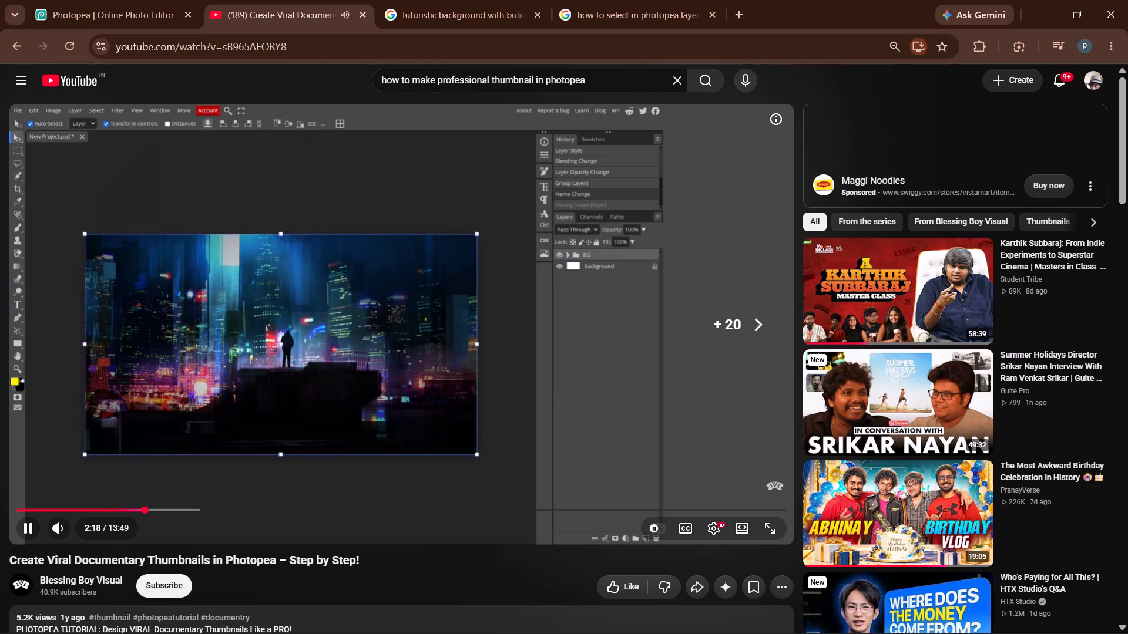
{"action": "key", "text": "Left"}
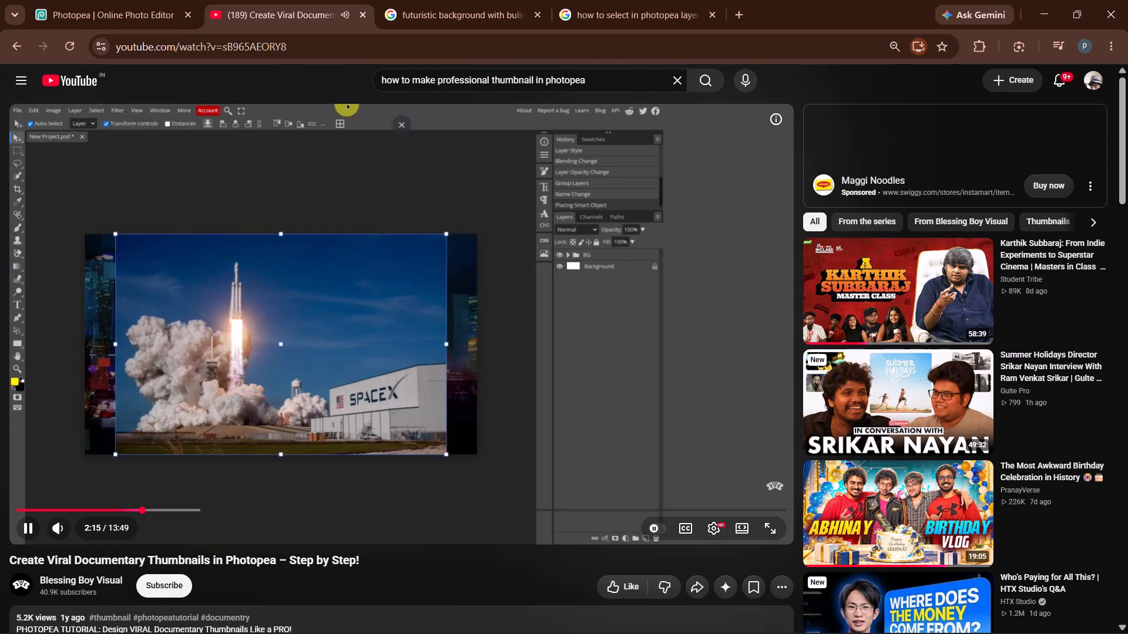
{"action": "key", "text": "Left"}
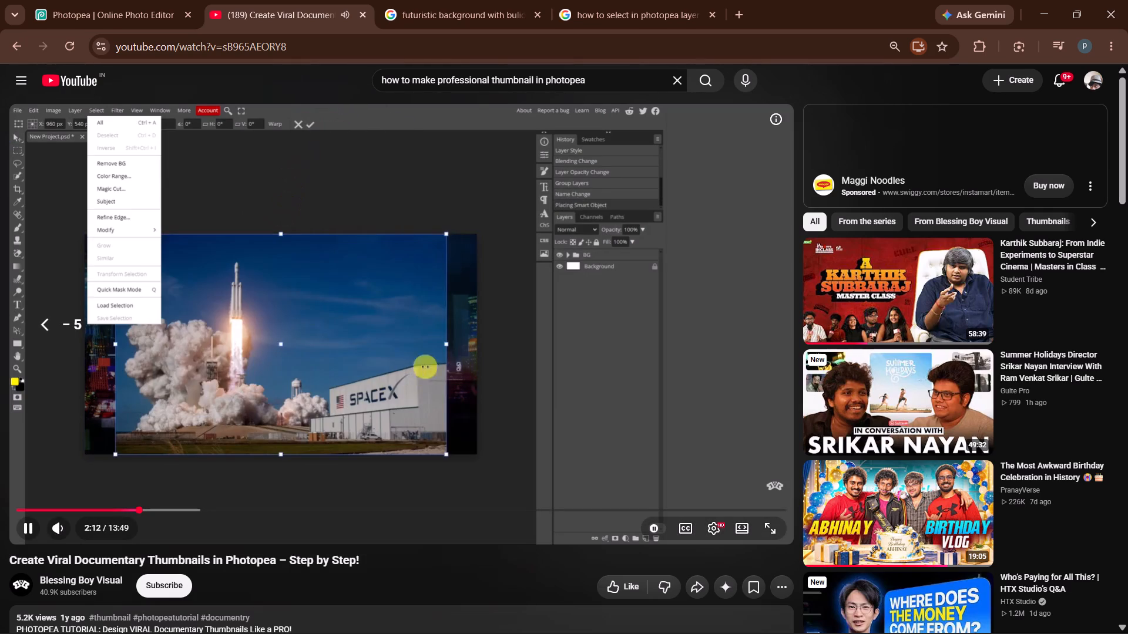
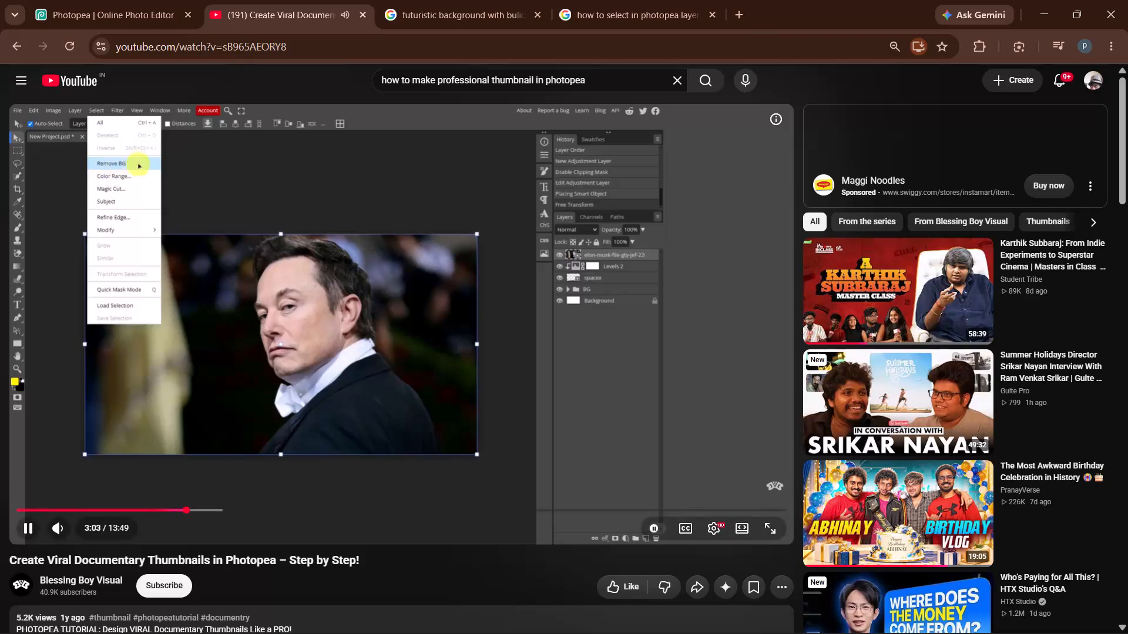
Pause the tutorial and search Google Images for "elon musk photo" in the futuristic background search tab.
{"action": "left_click", "coordinate": [415, 390]}
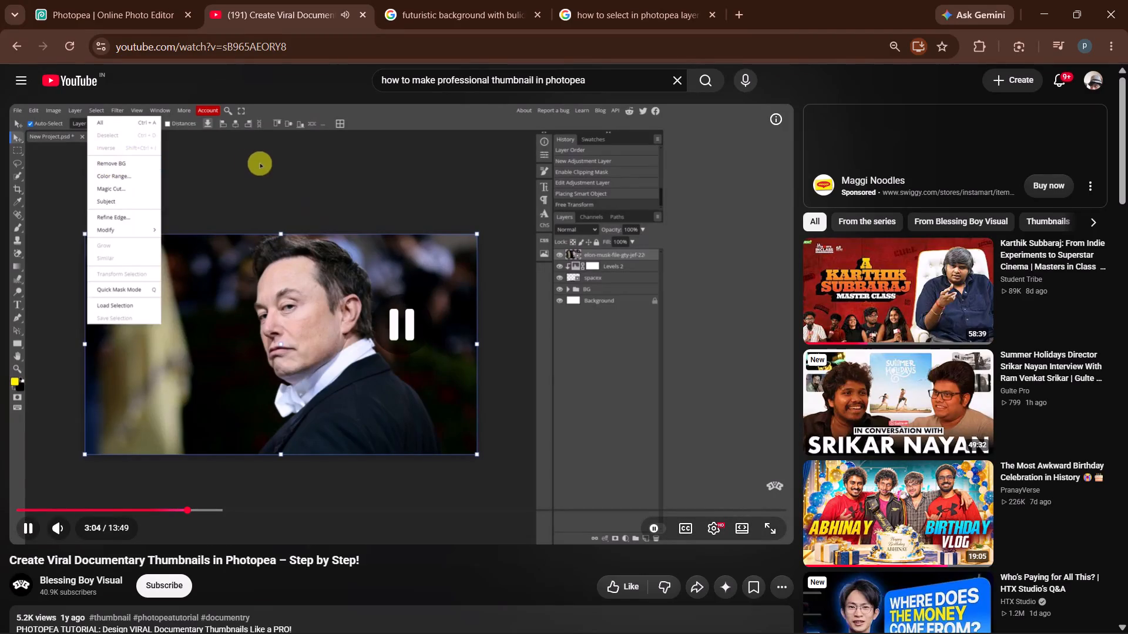
{"action": "left_click", "coordinate": [743, 12]}
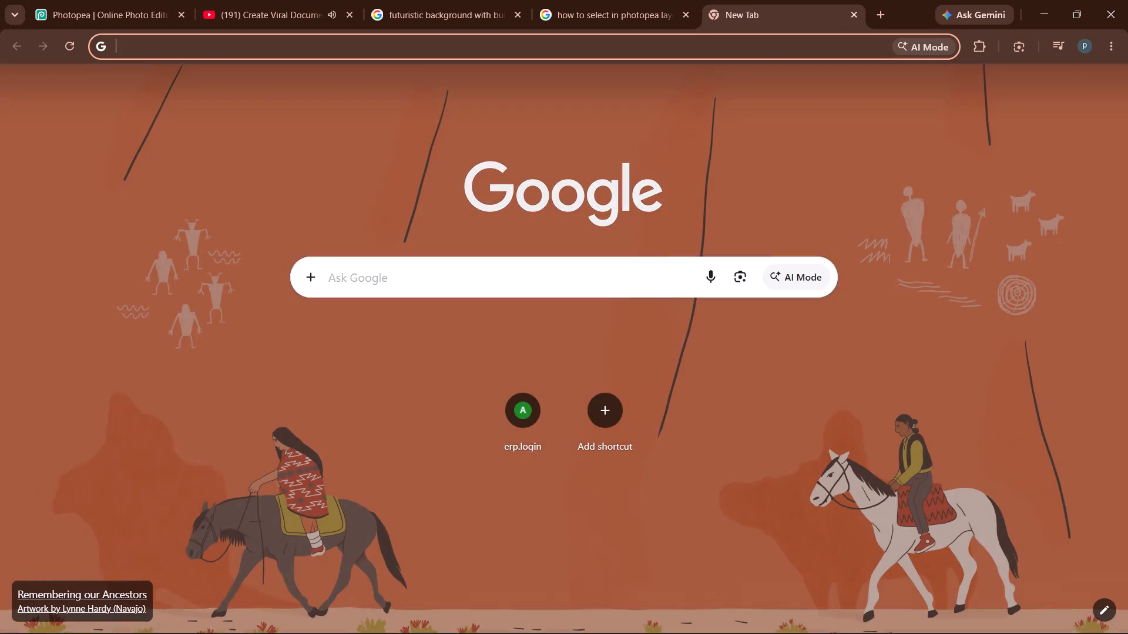
{"action": "left_click", "coordinate": [468, 6]}
{"action": "left_click", "coordinate": [647, 96]}
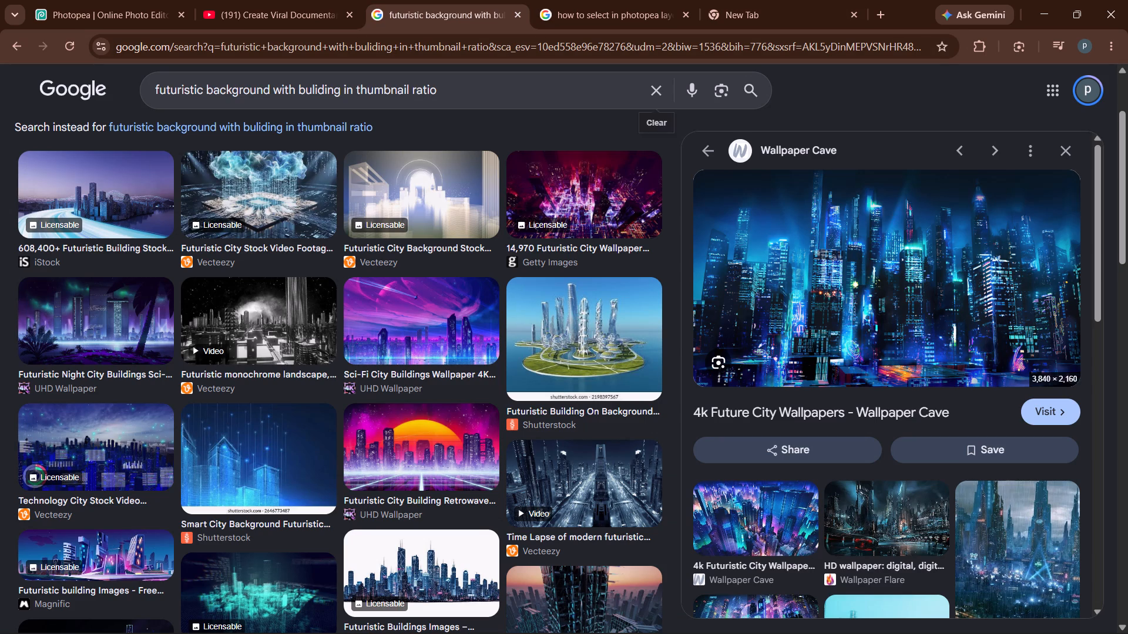
{"action": "type", "text": "elon musk photo"}
{"action": "key", "text": "Return"}
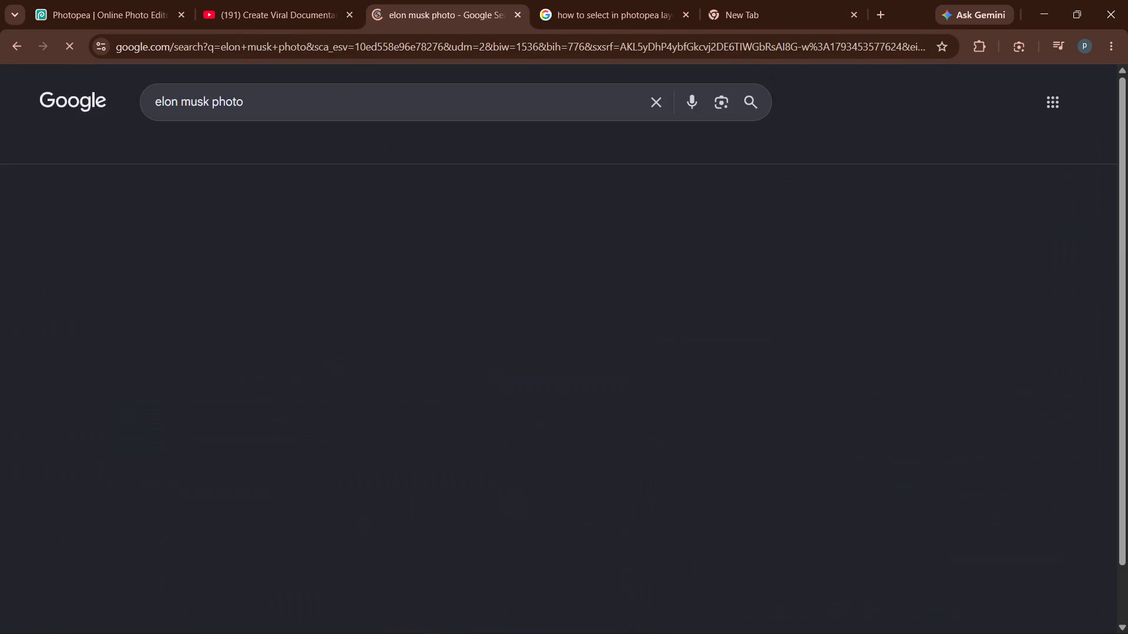
Browse the image results and copy the PENGlobal Associates Limited photo of Elon Musk smiling in a black tuxedo.
{"action": "scroll", "coordinate": [572, 356], "scroll_direction": "down", "scroll_amount": 1}
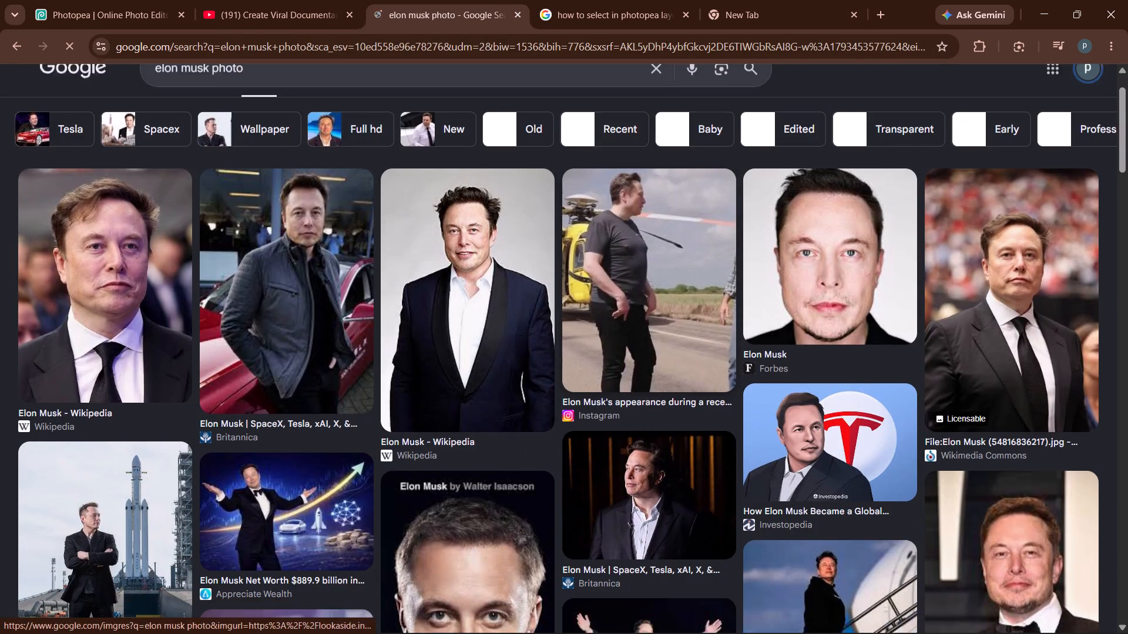
{"action": "scroll", "coordinate": [572, 356], "scroll_direction": "down", "scroll_amount": 1}
{"action": "scroll", "coordinate": [572, 356], "scroll_direction": "up", "scroll_amount": 2}
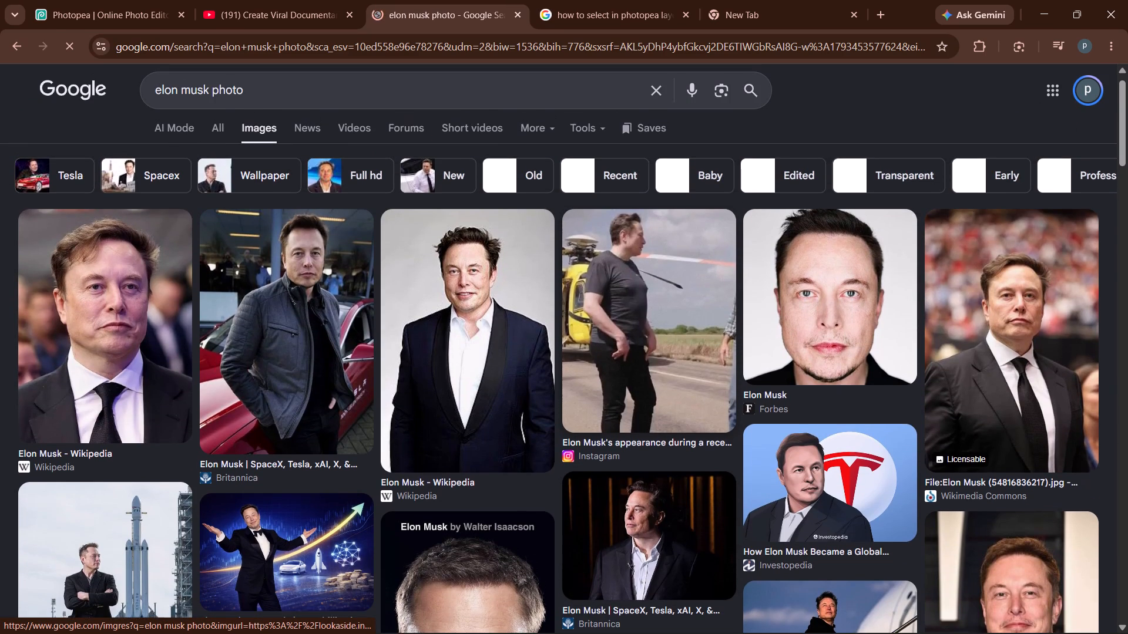
{"action": "scroll", "coordinate": [599, 346], "scroll_direction": "down", "scroll_amount": 3}
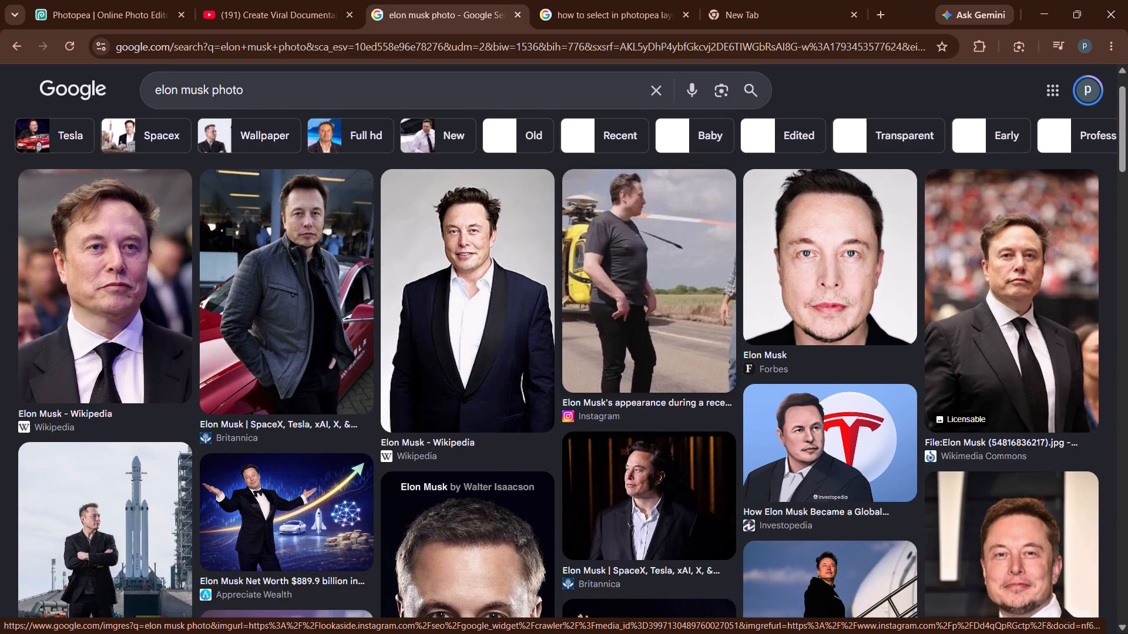
{"action": "scroll", "coordinate": [599, 346], "scroll_direction": "down", "scroll_amount": 4}
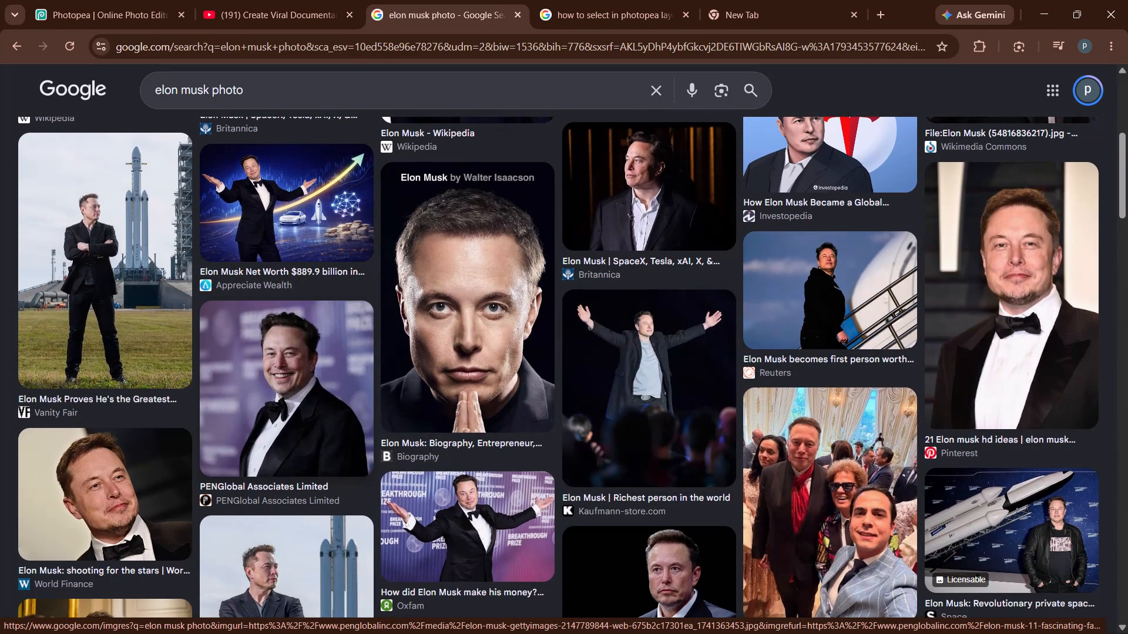
{"action": "left_click", "coordinate": [317, 398]}
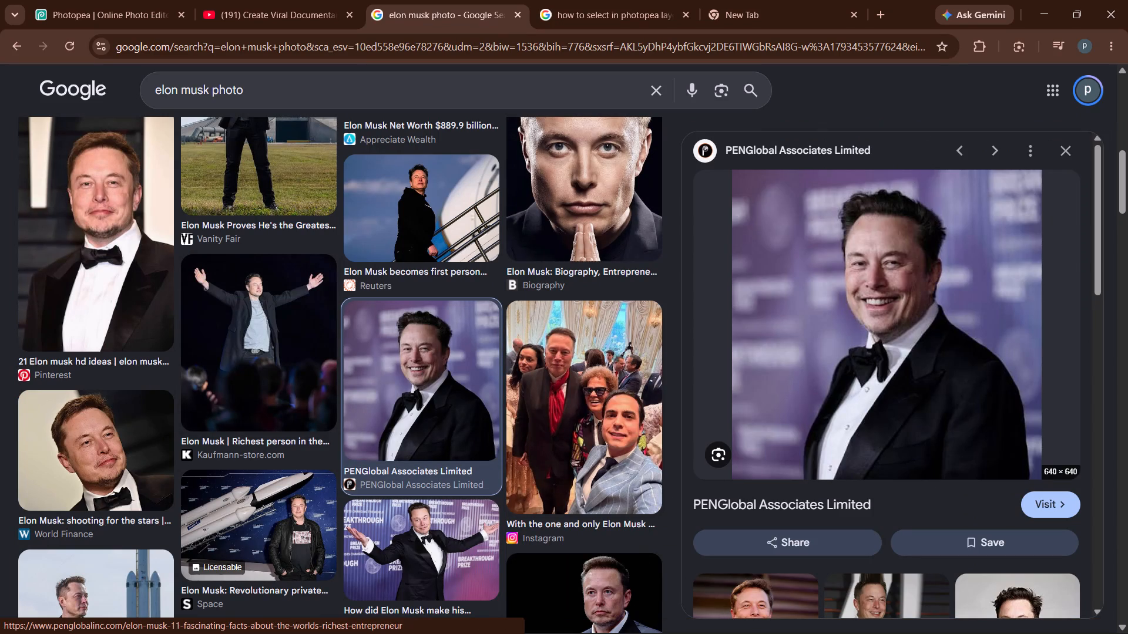
{"action": "right_click", "coordinate": [772, 372]}
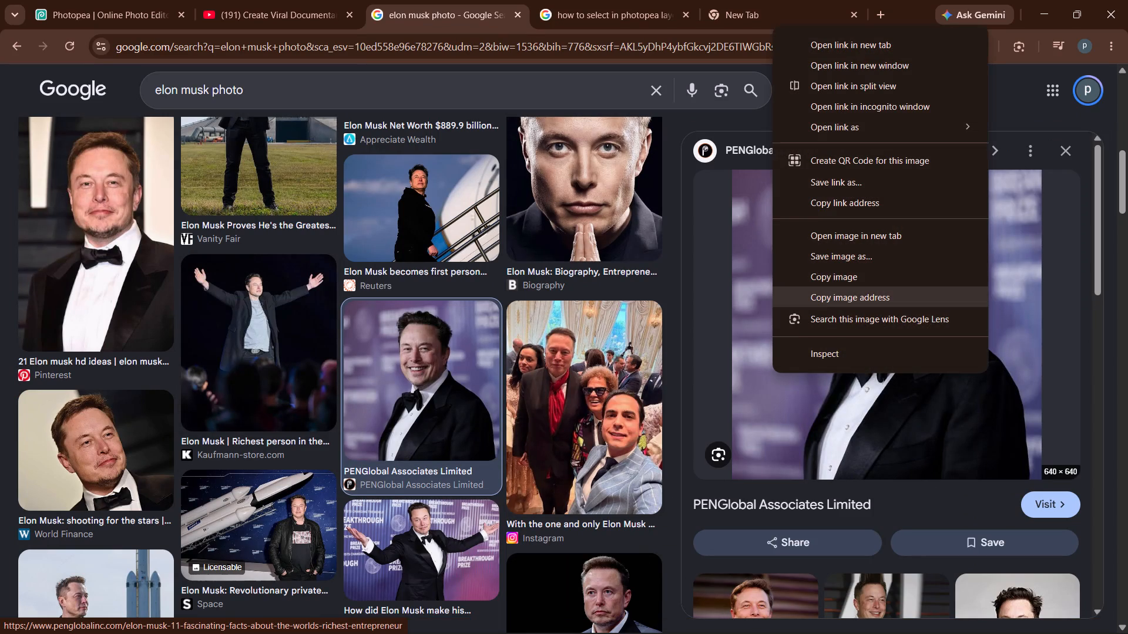
{"action": "left_click", "coordinate": [808, 282]}
Switch to Photopea and paste the copied Elon Musk photo into the New Project document.
{"action": "left_click", "coordinate": [287, 0]}
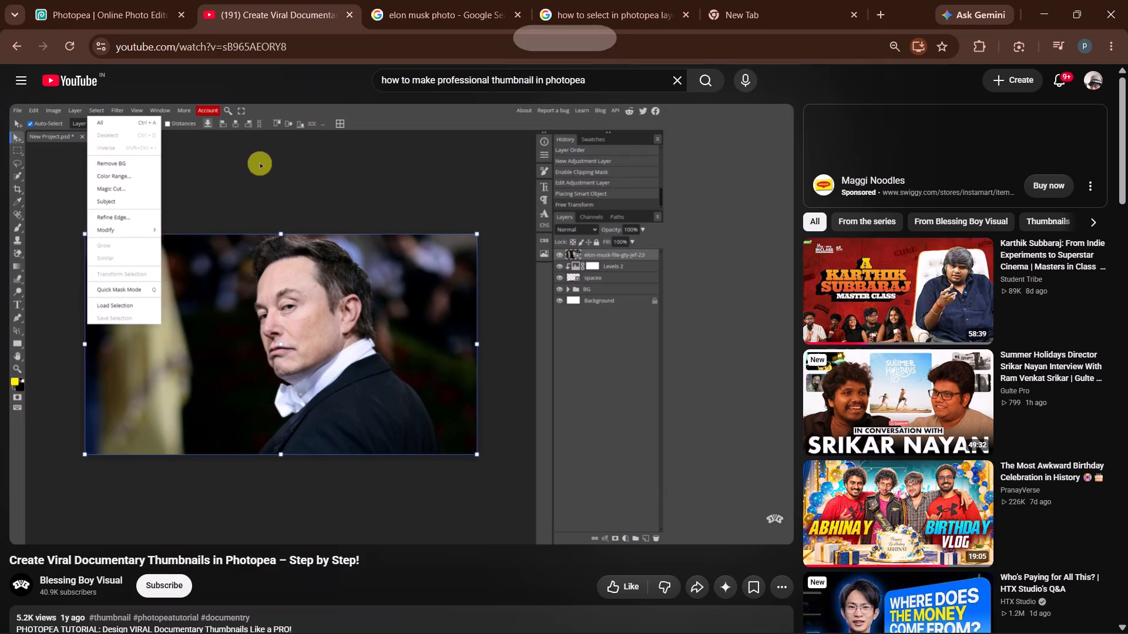
{"action": "left_click", "coordinate": [129, 3]}
{"action": "key", "text": "ctrl+v"}
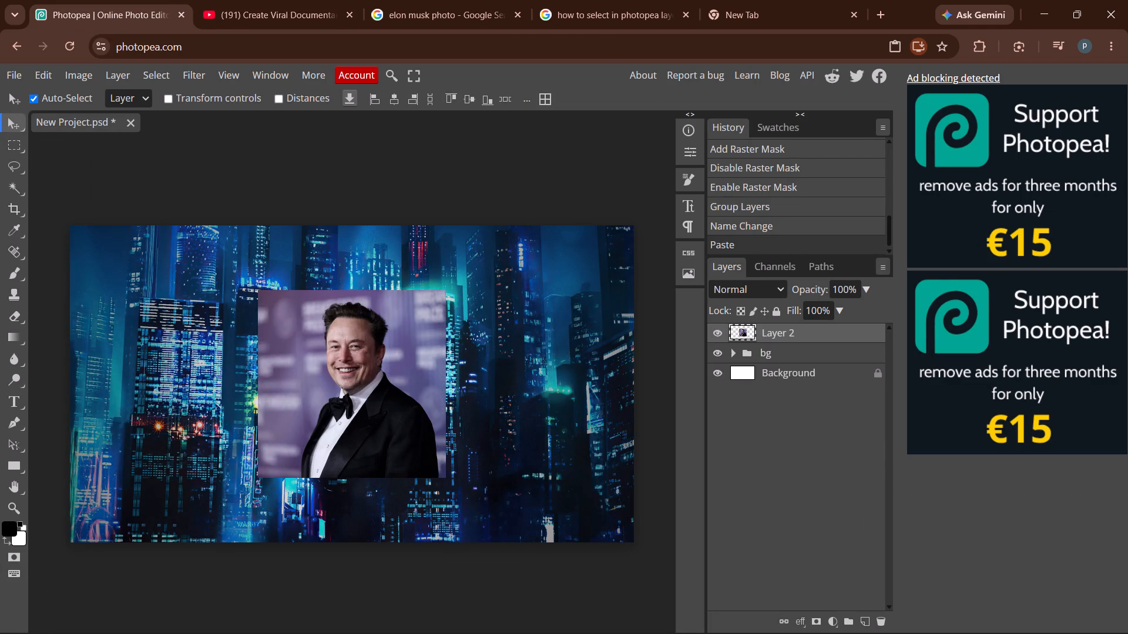
Move the pasted Elon Musk photo to the upper middle of the canvas, just below the top edge.
{"action": "left_click", "coordinate": [338, 354]}
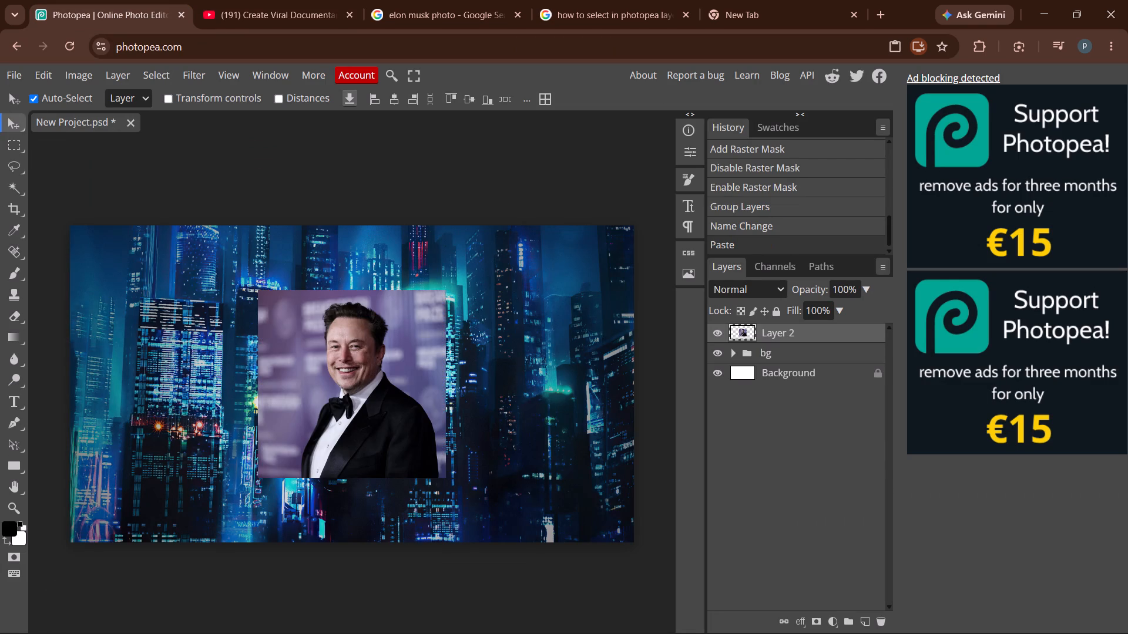
{"action": "left_click", "coordinate": [338, 354]}
{"action": "left_click", "coordinate": [764, 333]}
{"action": "double_click", "coordinate": [399, 386]}
{"action": "left_click_drag", "start_coordinate": [399, 386], "coordinate": [691, 394]}
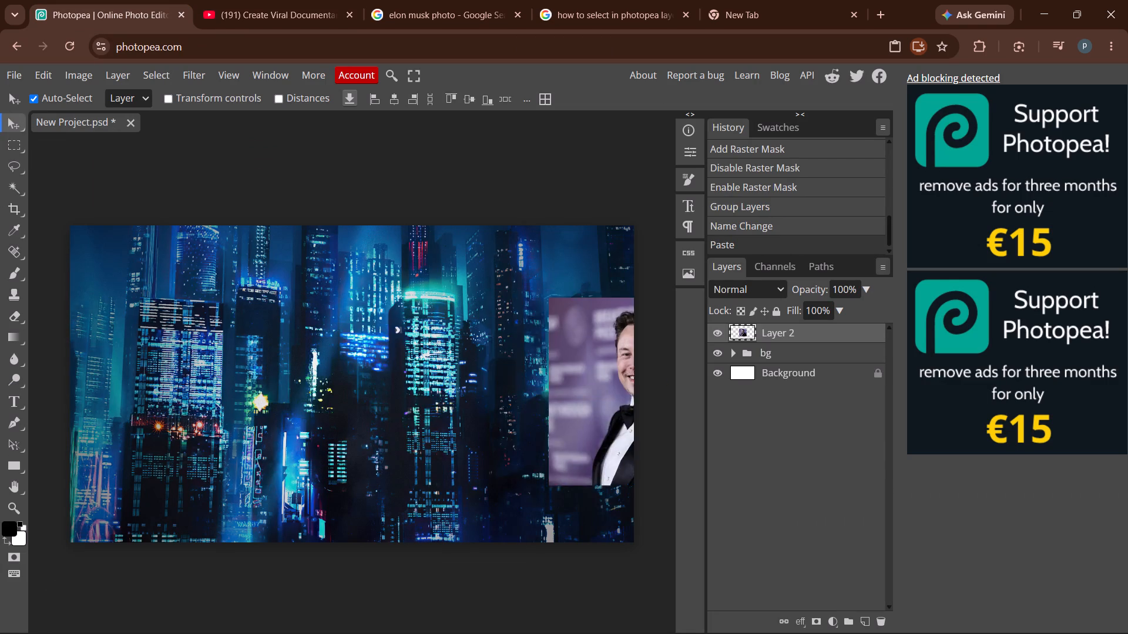
{"action": "left_click_drag", "start_coordinate": [691, 394], "coordinate": [459, 360]}
{"action": "left_click", "coordinate": [459, 360]}
{"action": "triple_click", "coordinate": [459, 360], "text": "ctrl"}
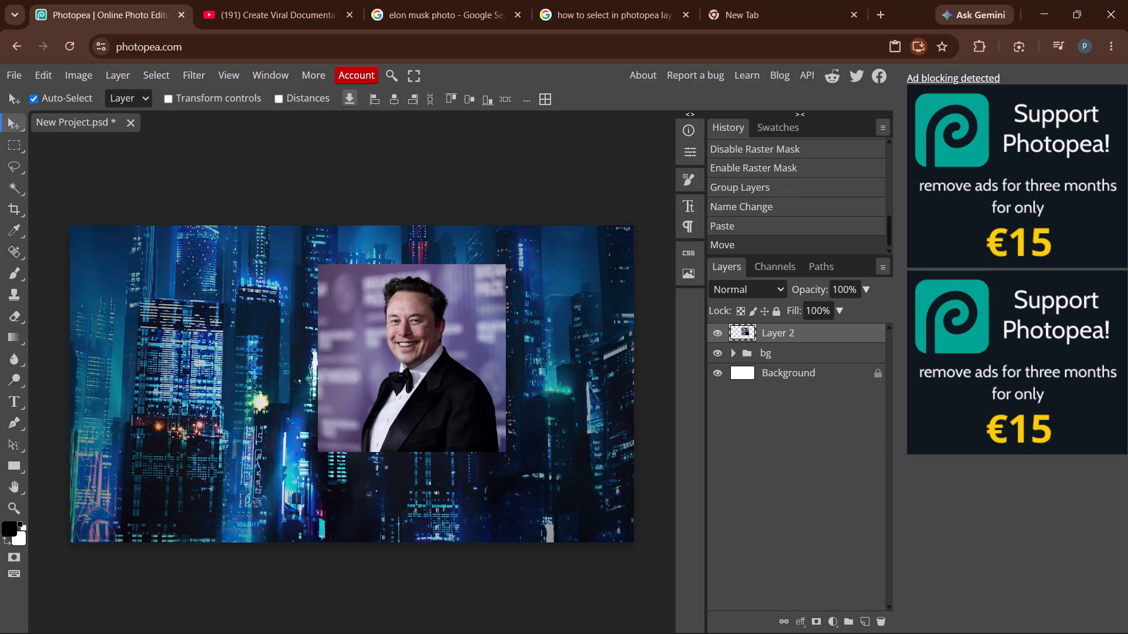
{"action": "triple_click", "coordinate": [459, 360]}
{"action": "left_click_drag", "start_coordinate": [459, 360], "coordinate": [419, 377], "text": "ctrl"}
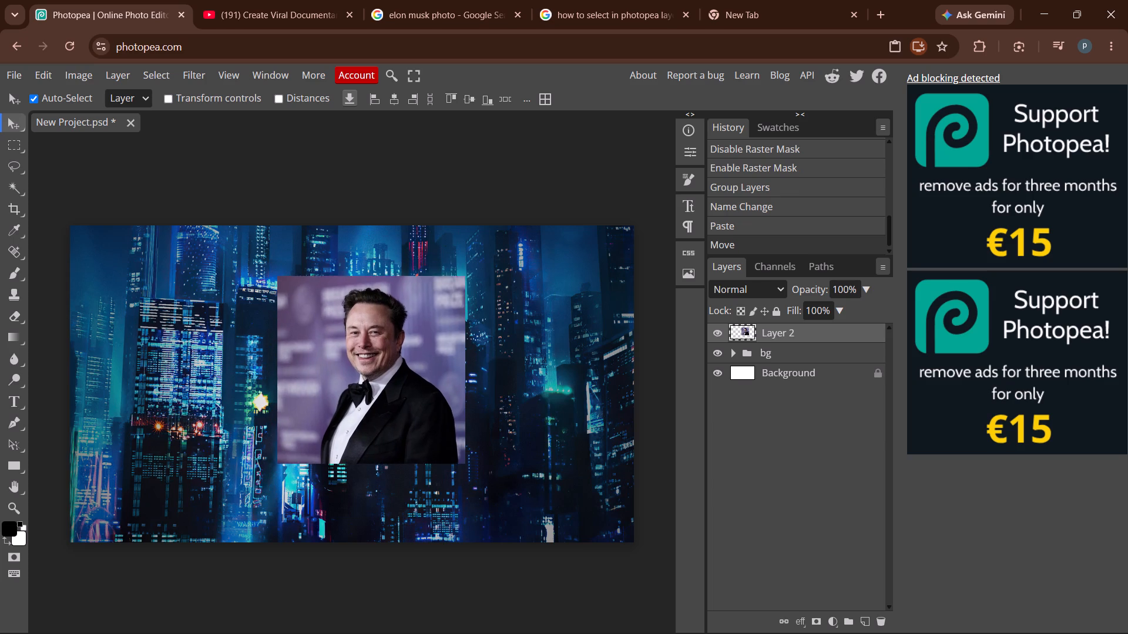
{"action": "left_click_drag", "start_coordinate": [419, 377], "coordinate": [420, 378], "text": "ctrl"}
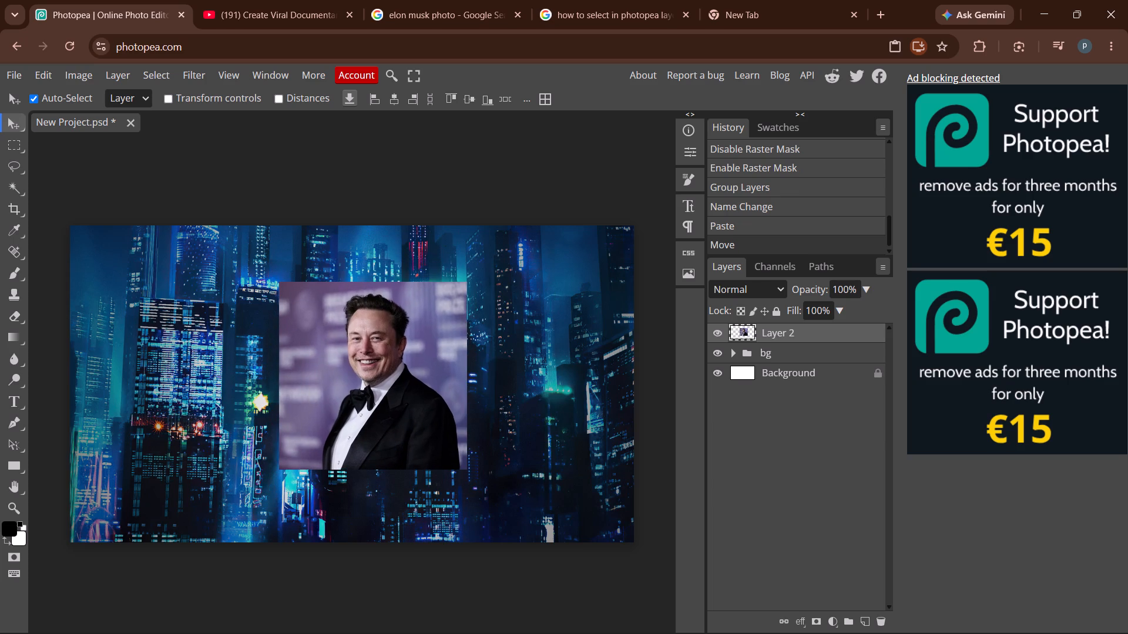
{"action": "triple_click", "coordinate": [422, 368]}
{"action": "left_click_drag", "start_coordinate": [422, 368], "coordinate": [415, 330], "text": "ctrl"}
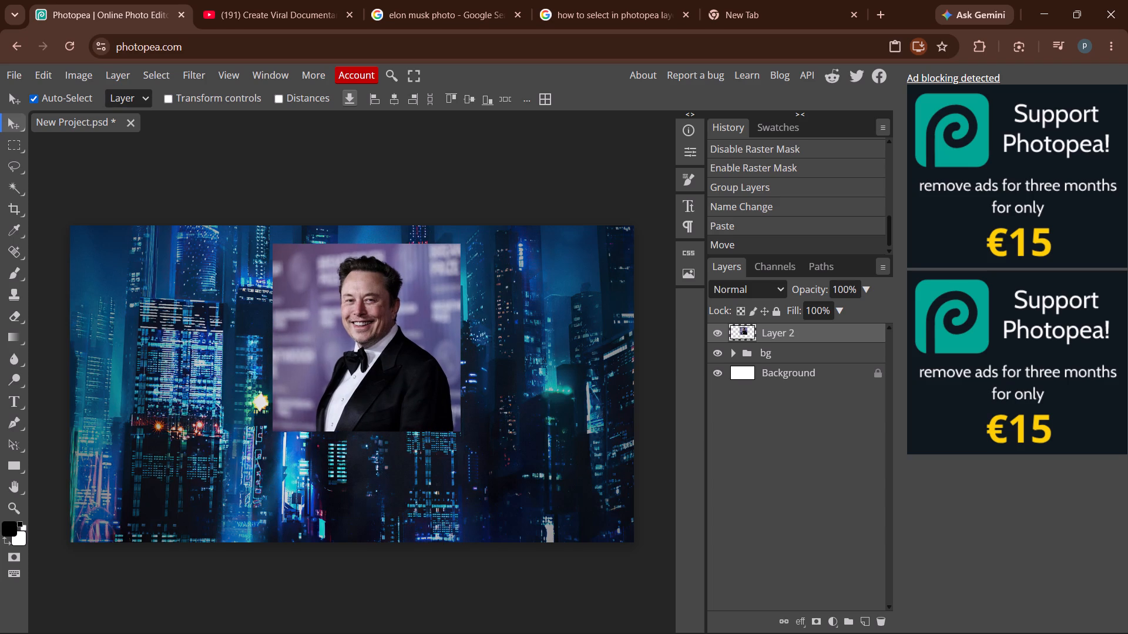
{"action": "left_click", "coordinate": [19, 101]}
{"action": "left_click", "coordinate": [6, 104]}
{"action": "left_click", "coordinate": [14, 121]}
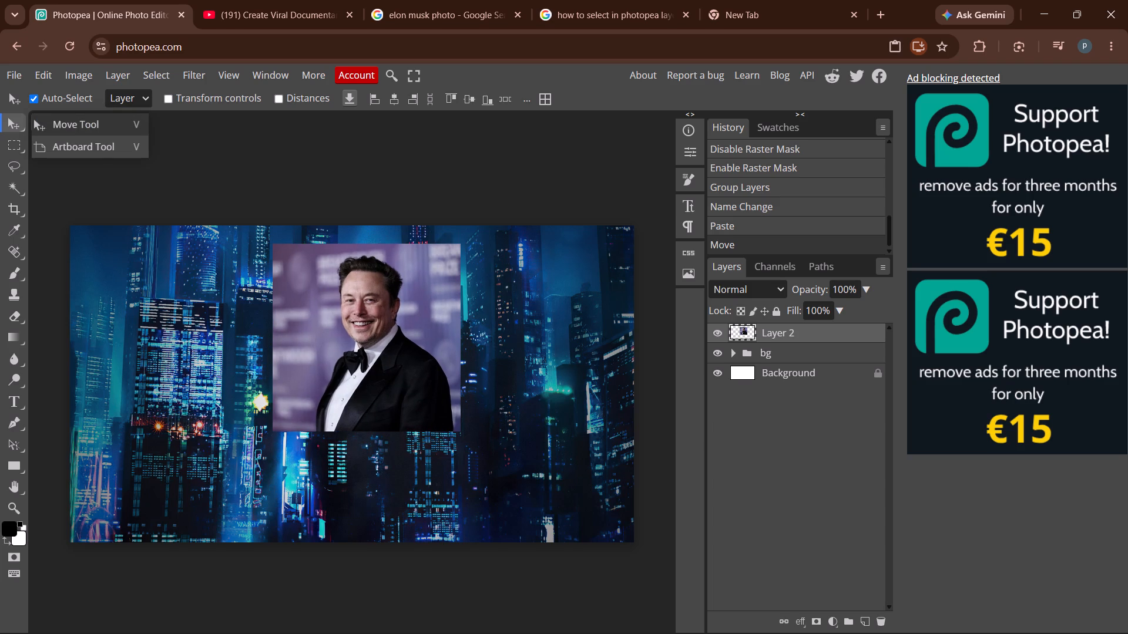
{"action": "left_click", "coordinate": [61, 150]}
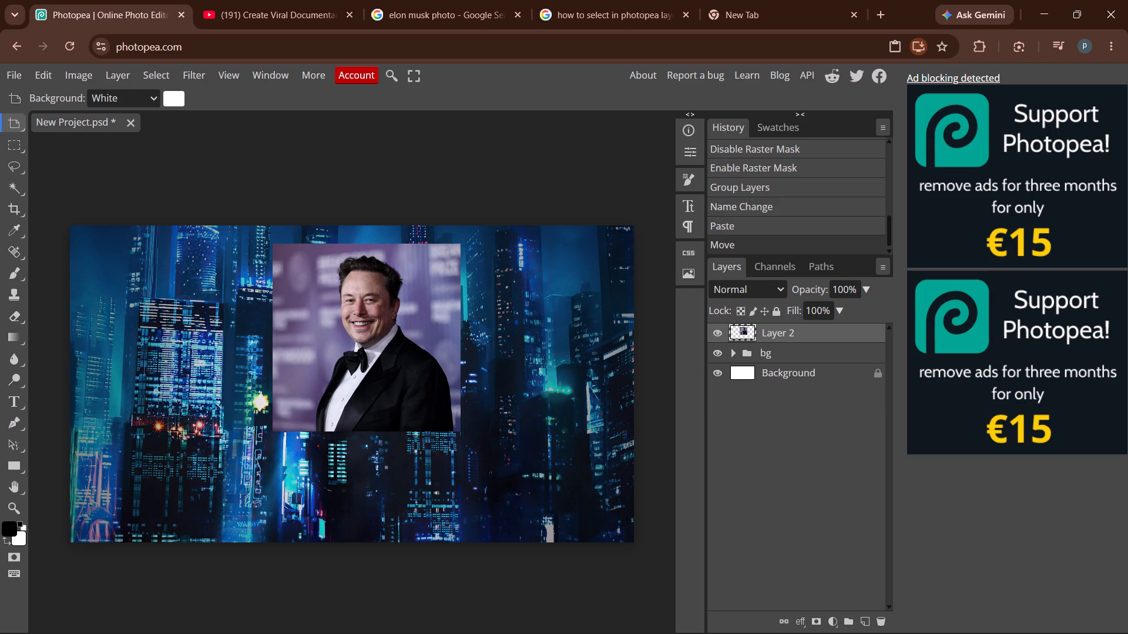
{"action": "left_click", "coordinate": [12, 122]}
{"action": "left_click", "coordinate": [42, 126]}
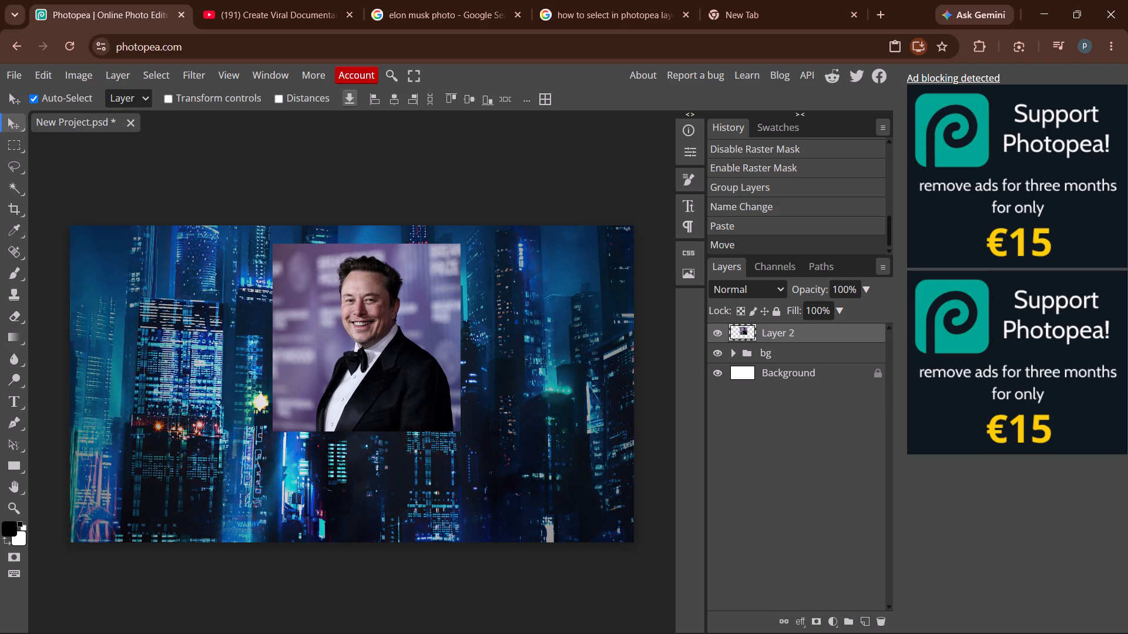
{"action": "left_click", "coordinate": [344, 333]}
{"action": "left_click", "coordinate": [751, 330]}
Replay the tutorial part around 3:04 to see how the Elon Musk photo's background is removed, and pause it.
{"action": "left_click", "coordinate": [287, 11]}
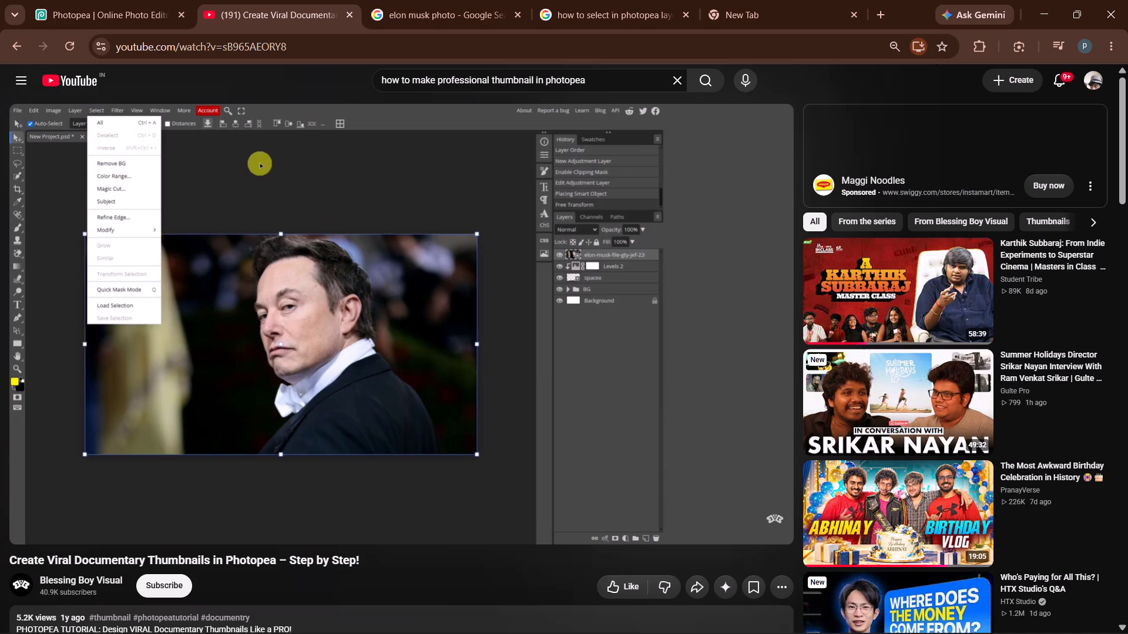
{"action": "left_click", "coordinate": [387, 309]}
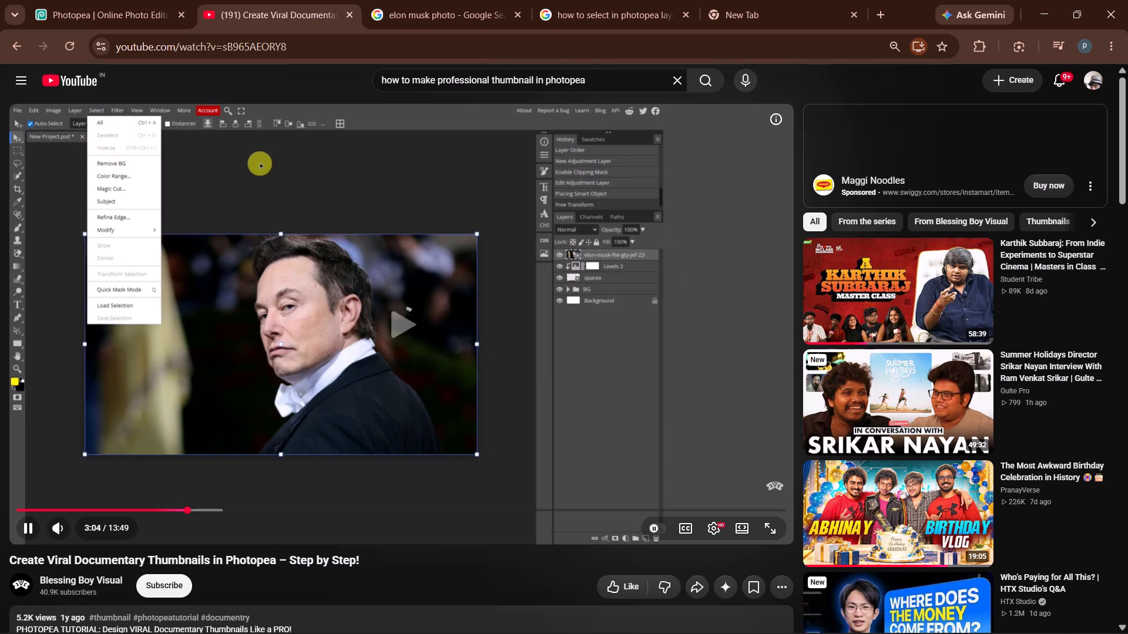
{"action": "key", "text": "Left"}
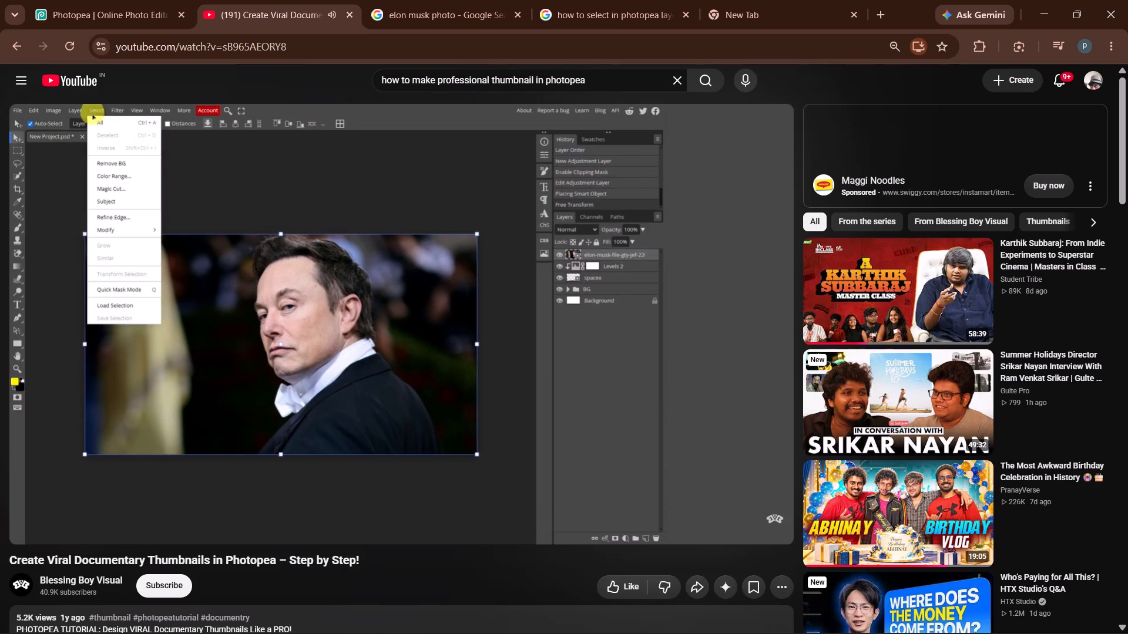
{"action": "left_click", "coordinate": [475, 424]}
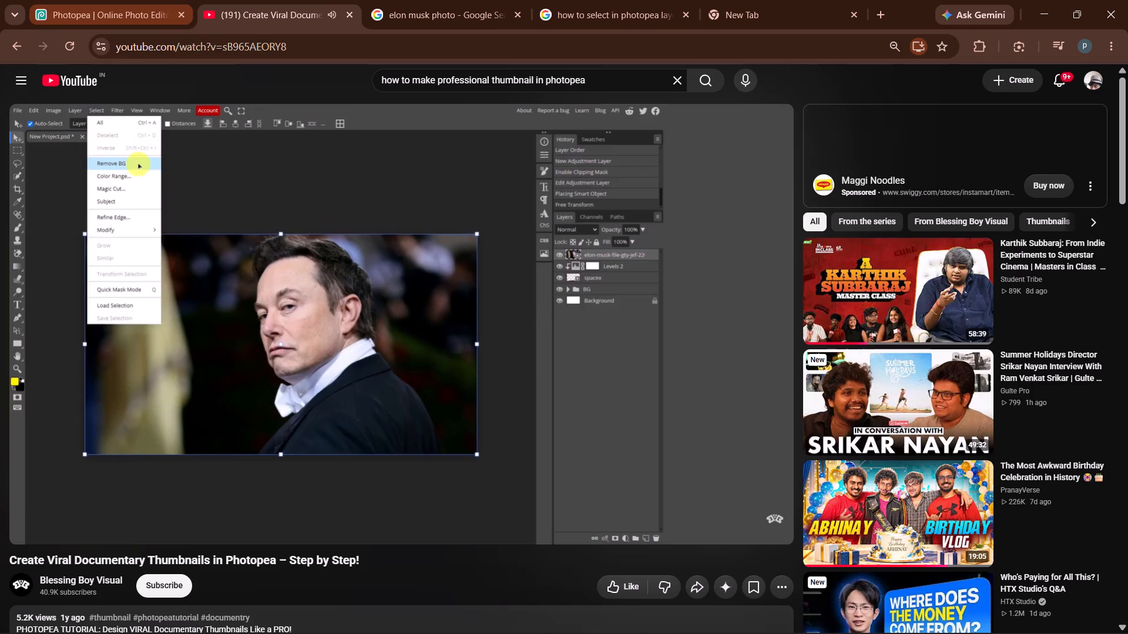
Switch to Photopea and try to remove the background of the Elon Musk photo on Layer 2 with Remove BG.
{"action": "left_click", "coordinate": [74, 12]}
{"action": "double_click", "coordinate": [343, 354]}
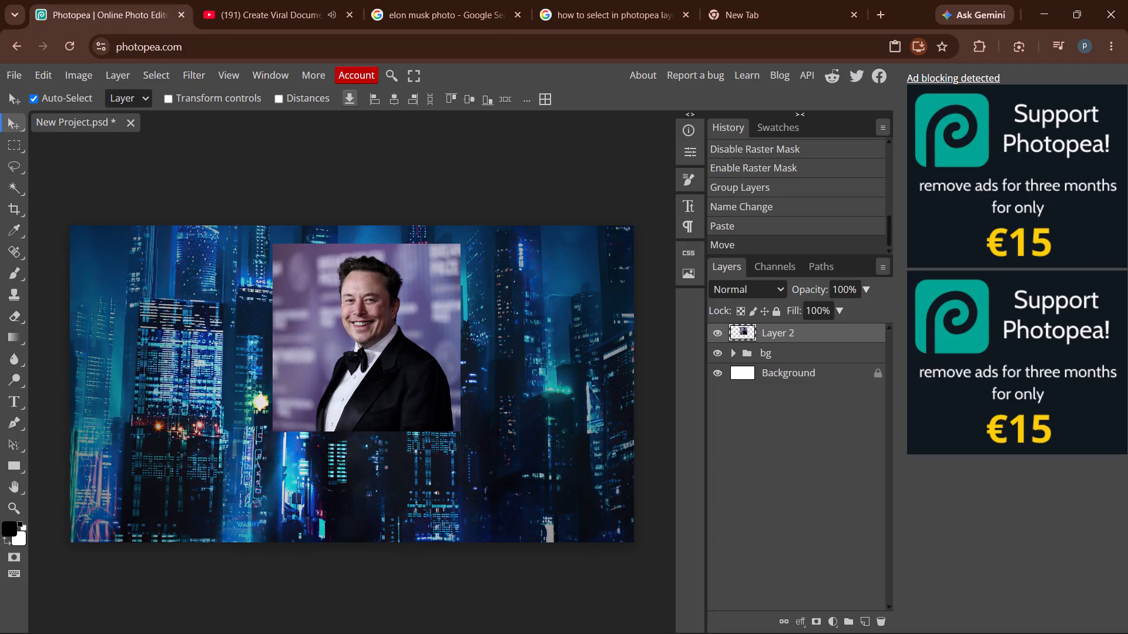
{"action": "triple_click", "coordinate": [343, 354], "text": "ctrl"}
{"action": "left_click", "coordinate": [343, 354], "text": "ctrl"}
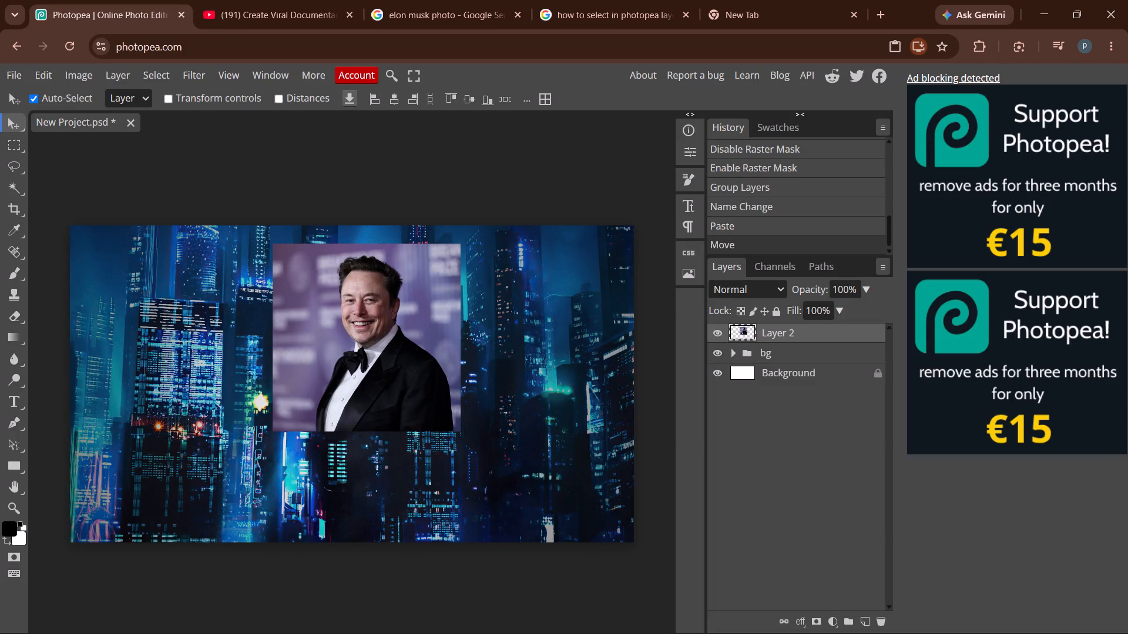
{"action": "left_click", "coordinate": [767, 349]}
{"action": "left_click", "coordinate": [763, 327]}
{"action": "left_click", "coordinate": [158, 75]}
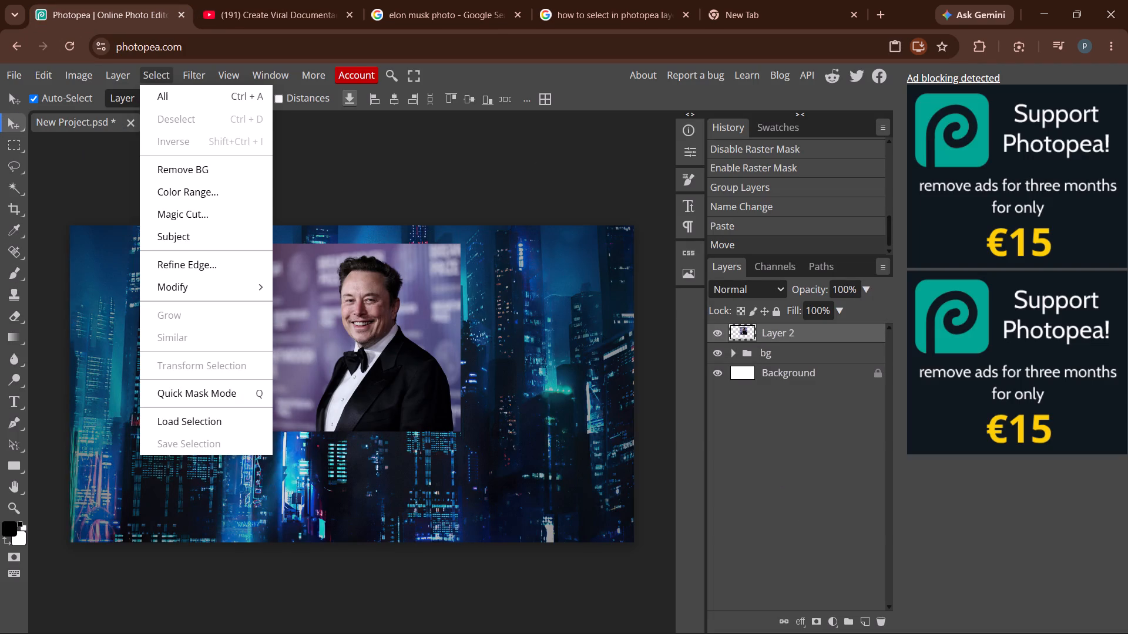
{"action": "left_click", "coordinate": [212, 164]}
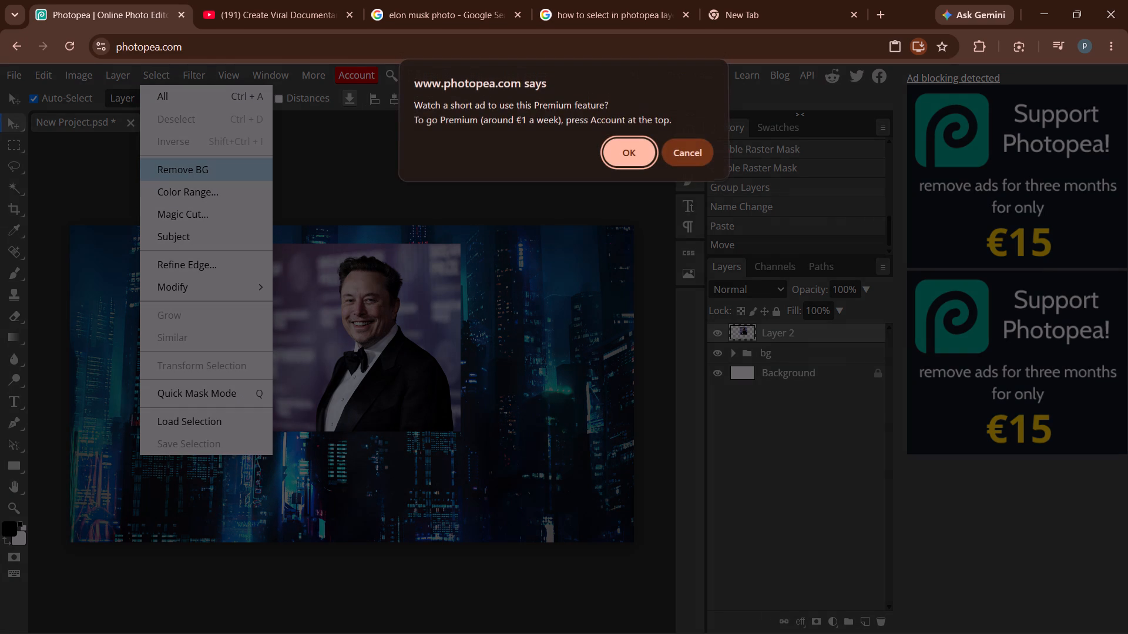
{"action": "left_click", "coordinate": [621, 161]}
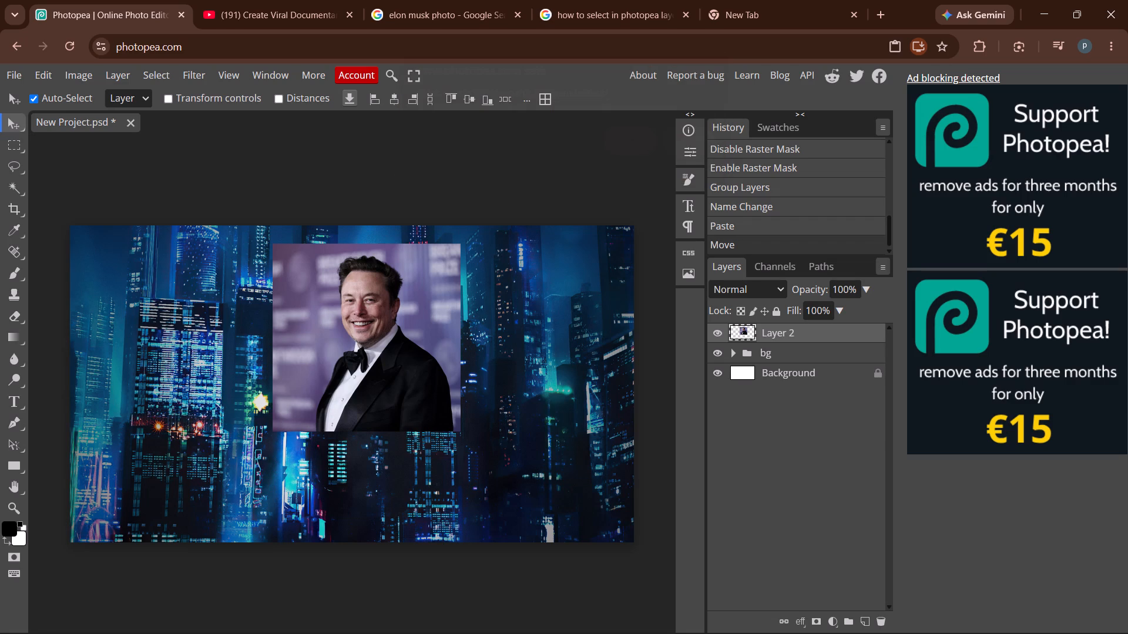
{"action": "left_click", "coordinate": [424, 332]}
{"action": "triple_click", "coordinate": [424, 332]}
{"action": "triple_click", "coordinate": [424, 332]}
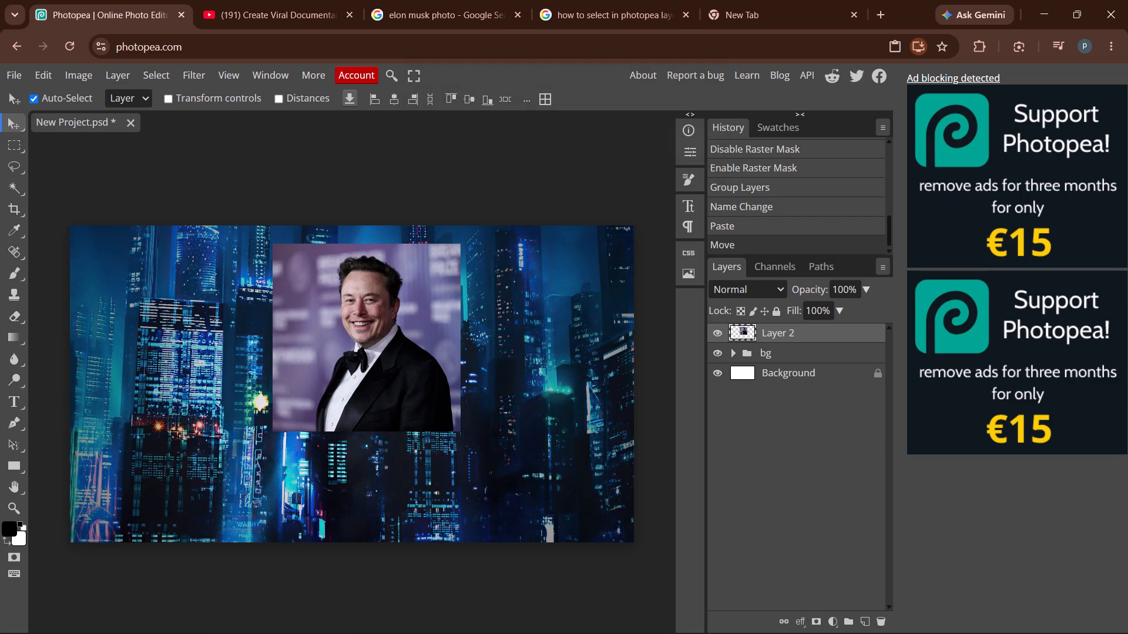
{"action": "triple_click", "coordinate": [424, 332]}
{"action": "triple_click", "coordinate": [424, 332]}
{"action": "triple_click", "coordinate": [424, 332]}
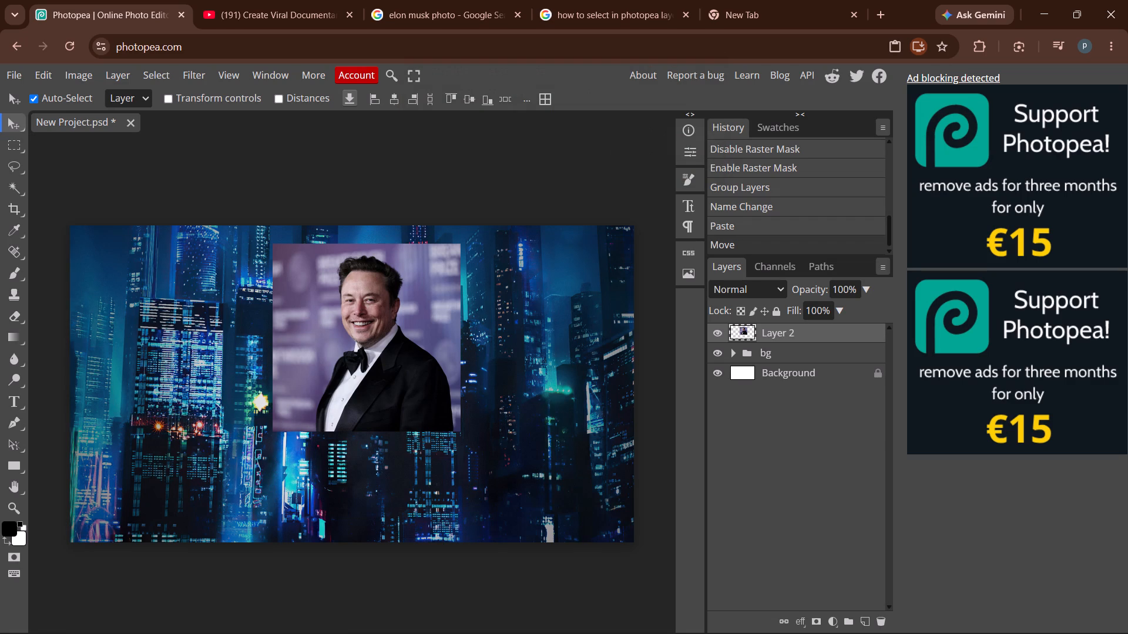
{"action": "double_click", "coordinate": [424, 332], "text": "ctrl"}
Undo the move of the Elon Musk photo and delete its layer, Layer 2.
{"action": "key", "text": "ctrl+z"}
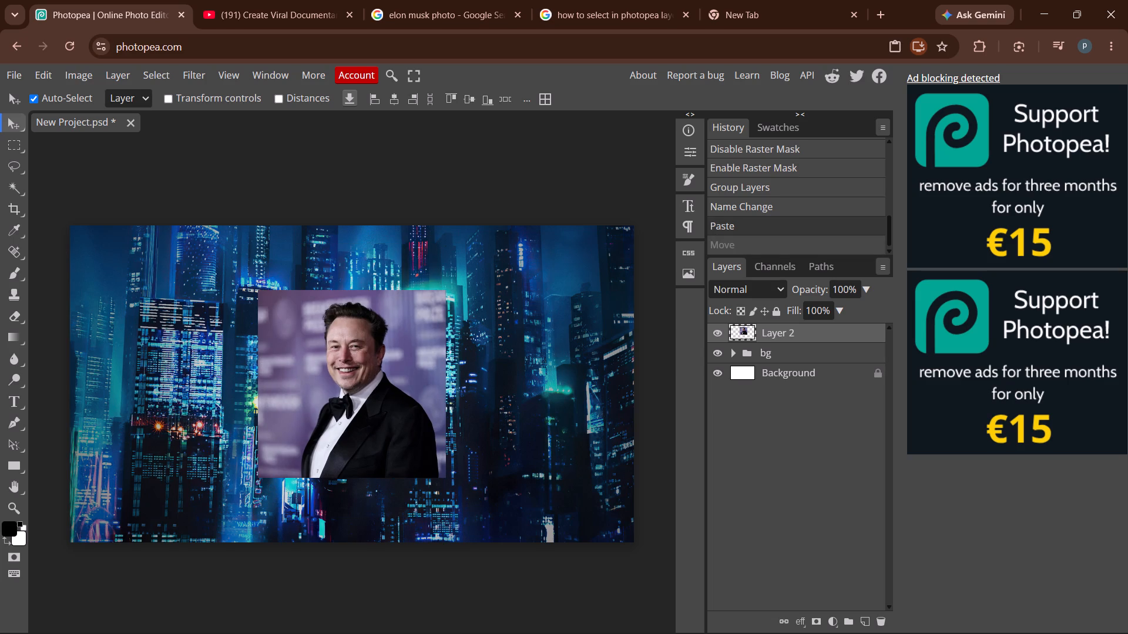
{"action": "right_click", "coordinate": [774, 336]}
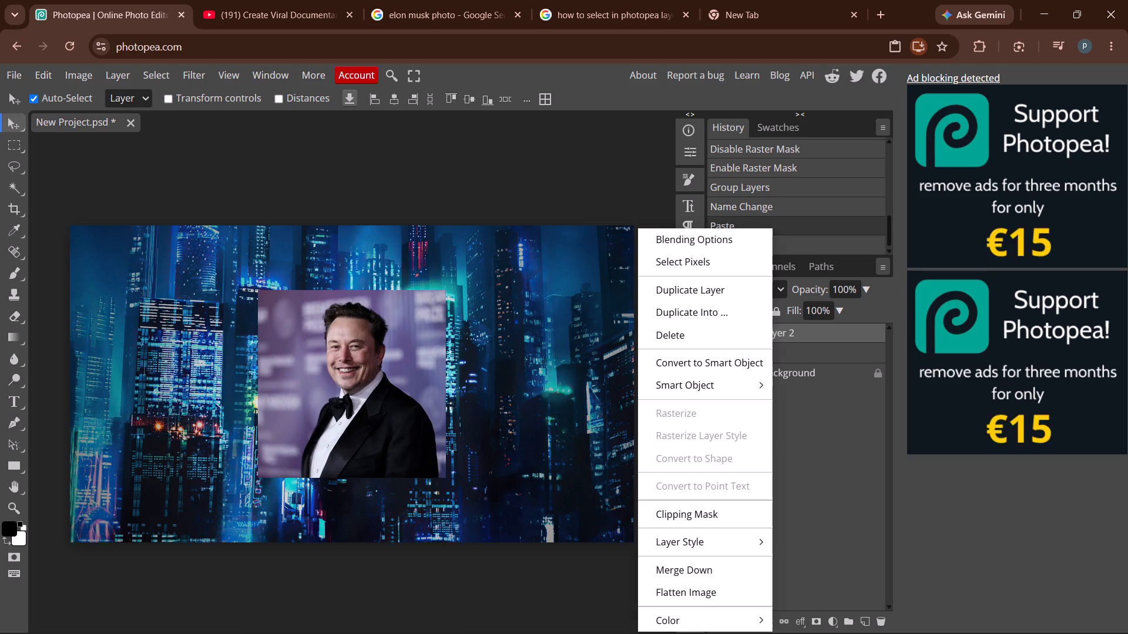
{"action": "left_click", "coordinate": [727, 333]}
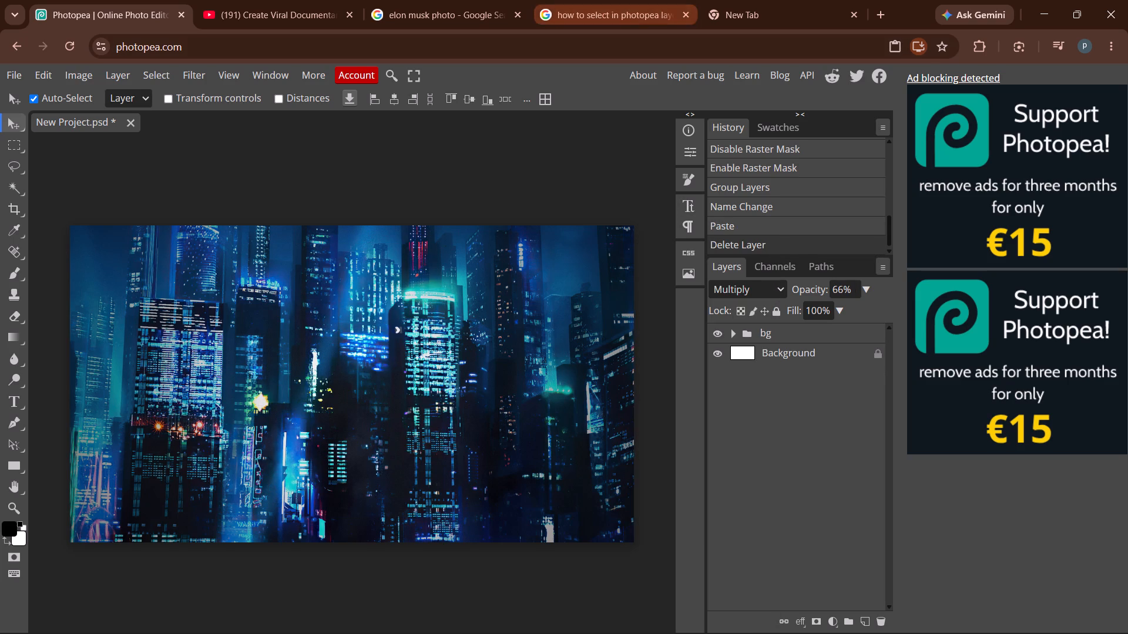
Search Google for "remove bg" in the empty New Tab and open the remove.bg website.
{"action": "left_click_drag", "start_coordinate": [793, 9], "coordinate": [656, 150]}
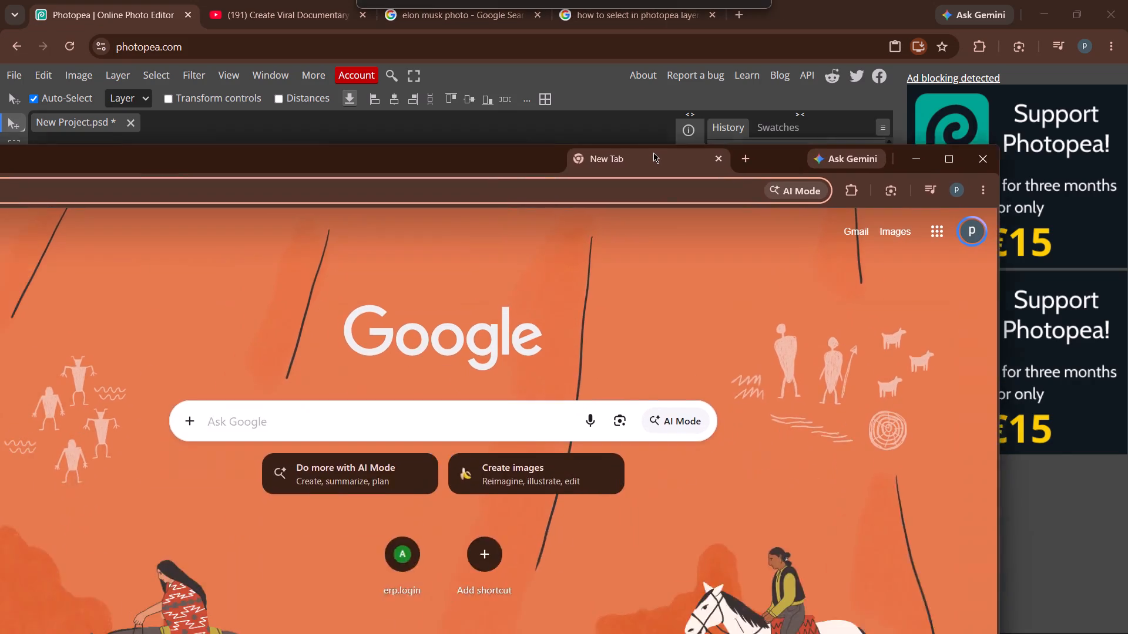
{"action": "left_click_drag", "start_coordinate": [656, 150], "coordinate": [785, 0]}
{"action": "left_click", "coordinate": [588, 265]}
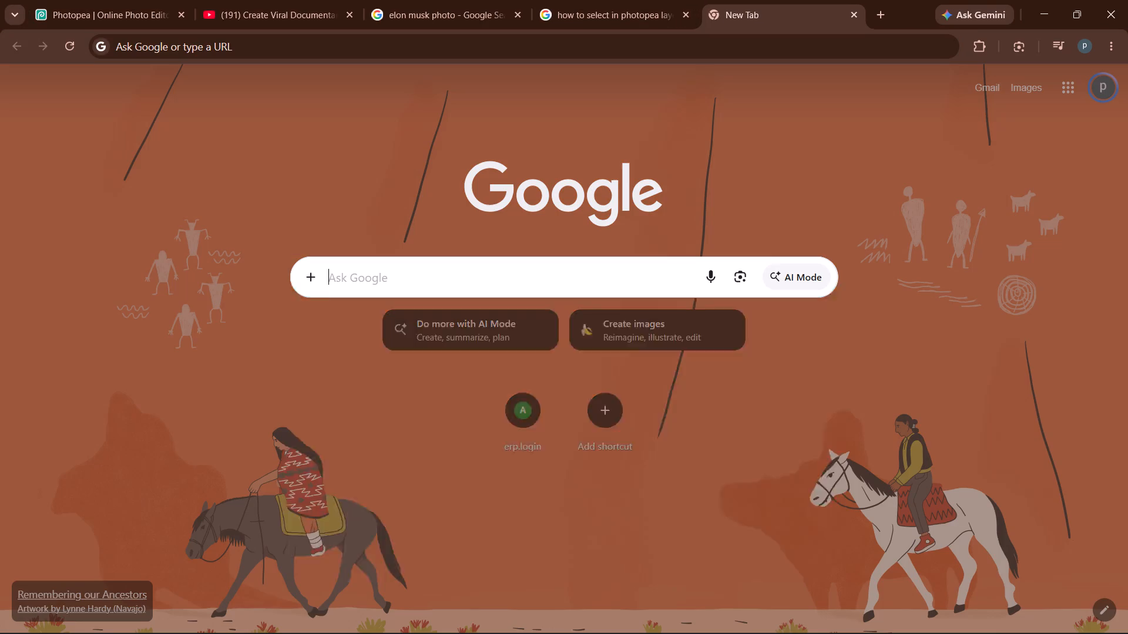
{"action": "type", "text": "remove bg"}
{"action": "key", "text": "Return"}
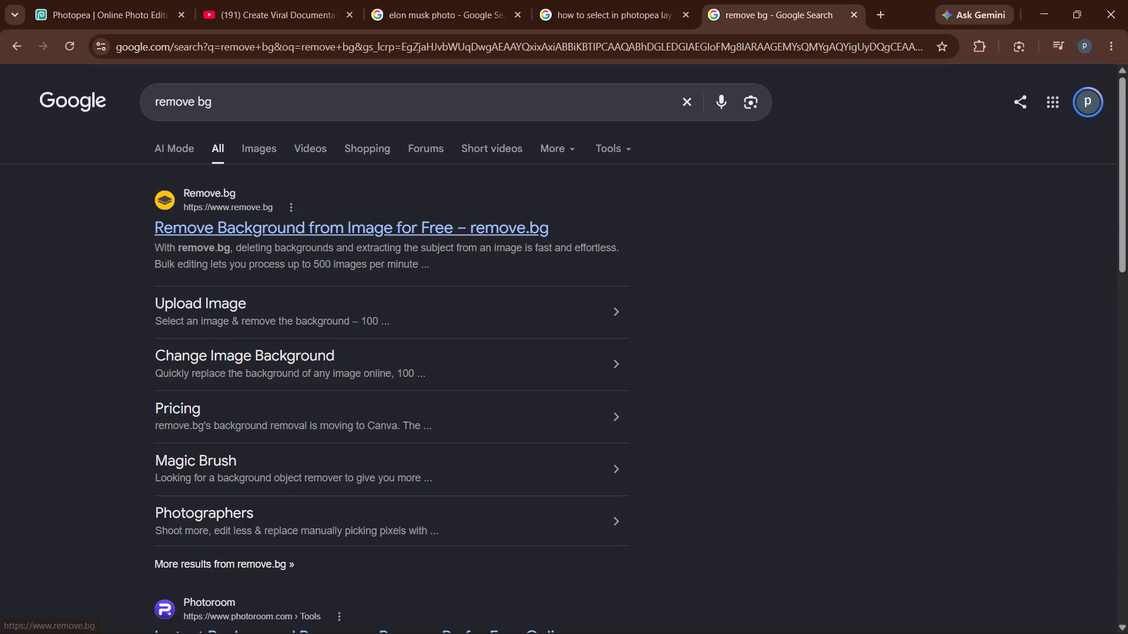
{"action": "left_click", "coordinate": [496, 233]}
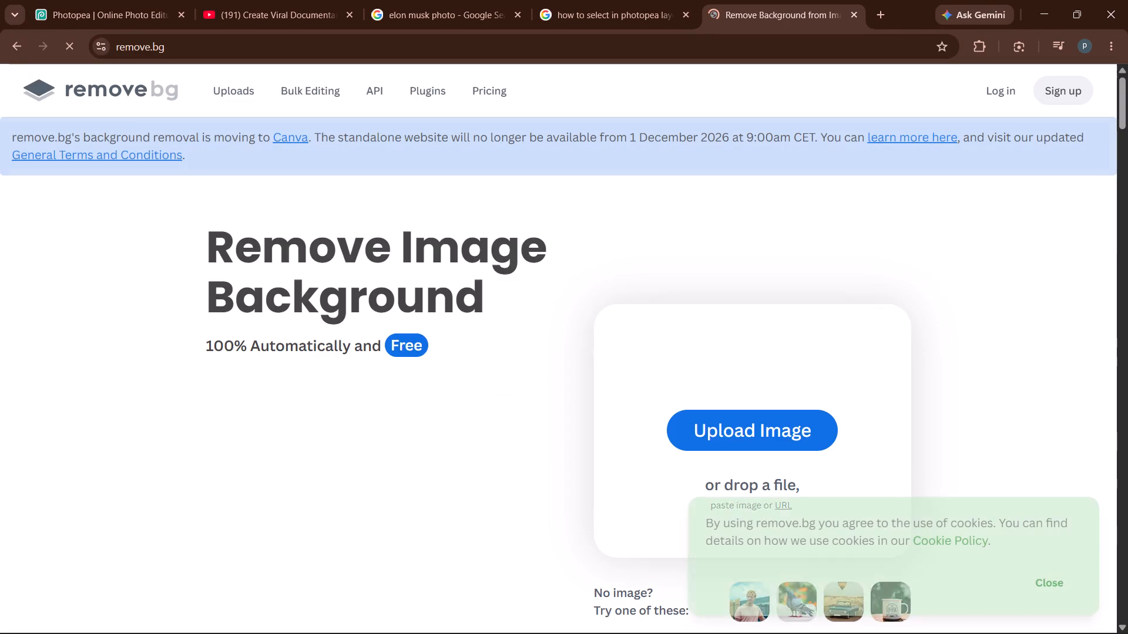
Go to remove.bg's upload page and paste in the copied Elon Musk photo for background removal.
{"action": "left_click", "coordinate": [708, 424]}
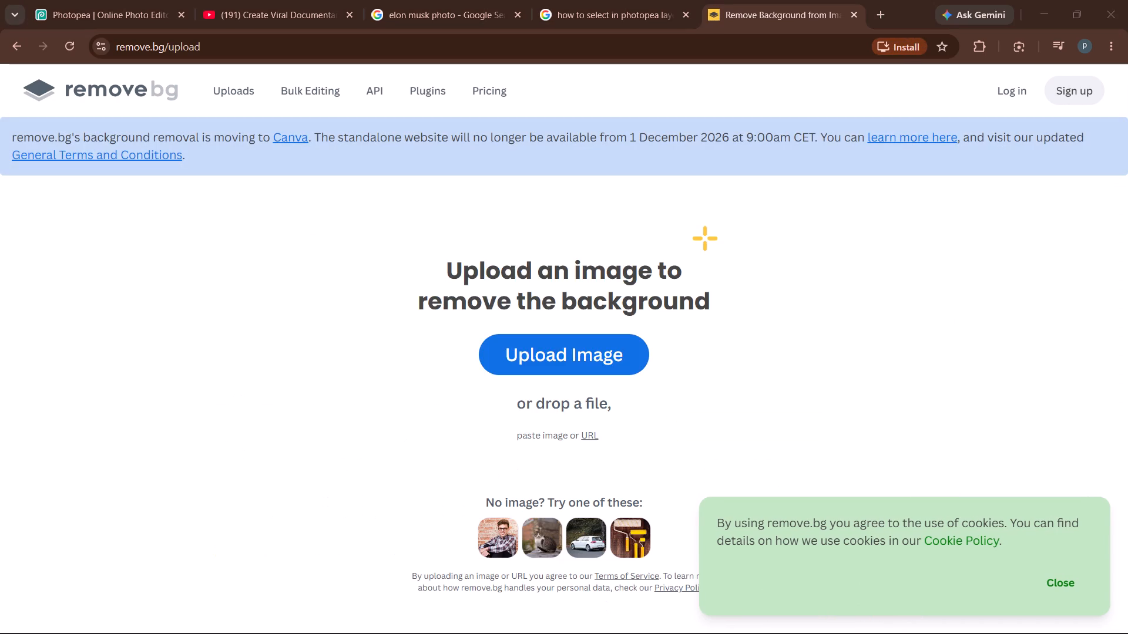
{"action": "left_click", "coordinate": [551, 18]}
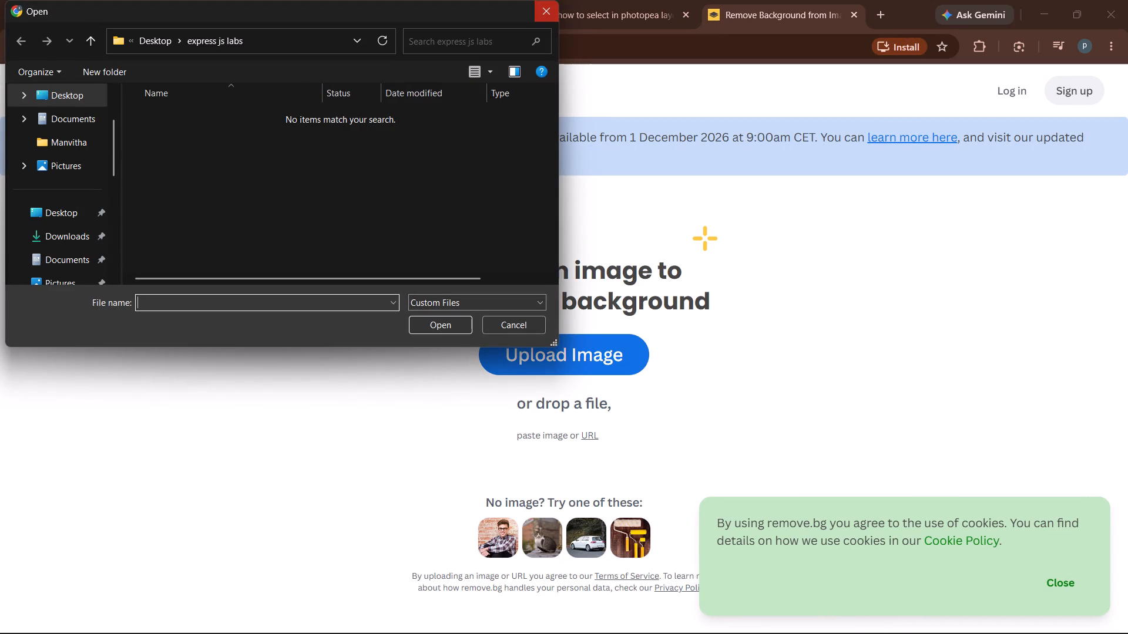
{"action": "left_click", "coordinate": [568, 416]}
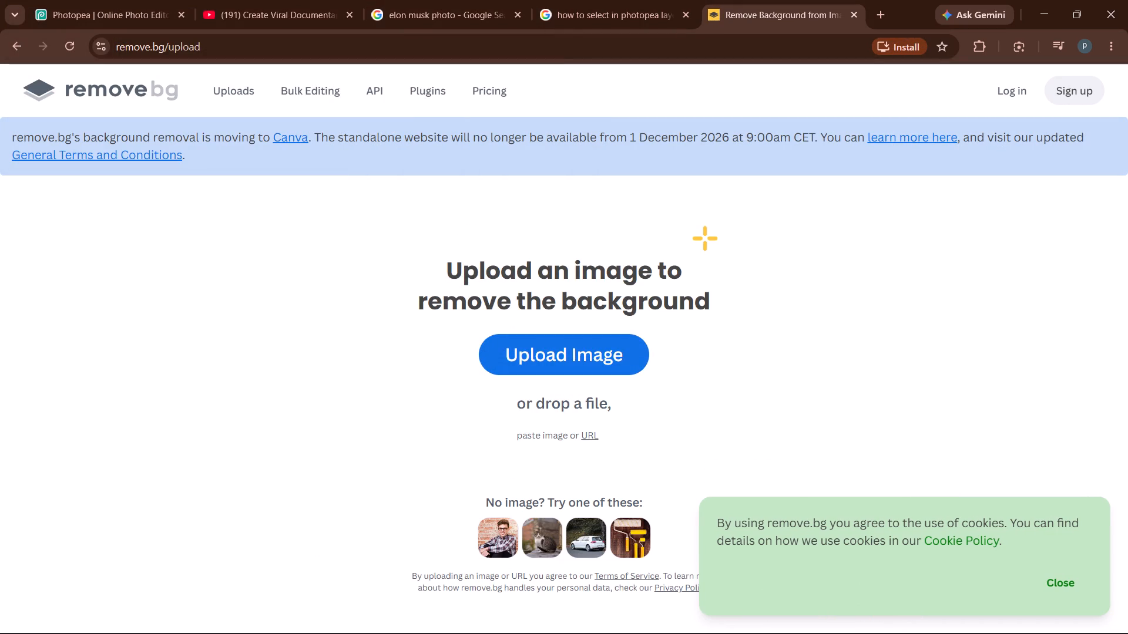
{"action": "left_click", "coordinate": [566, 393]}
{"action": "left_click_drag", "start_coordinate": [566, 393], "coordinate": [566, 405]}
{"action": "key", "text": "ctrl+v"}
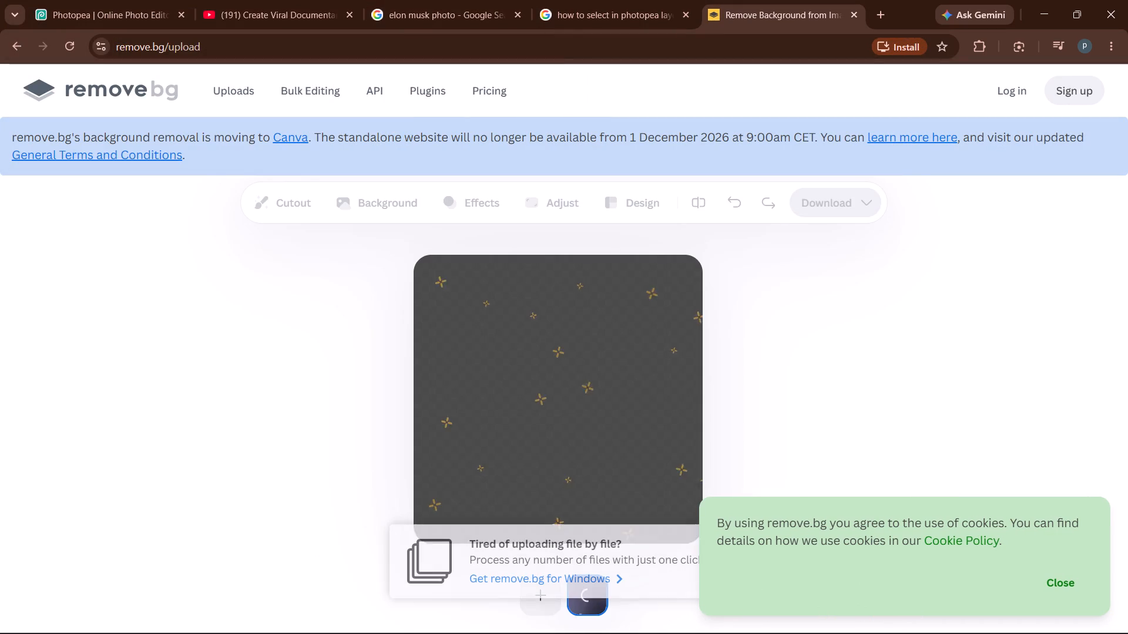
Dismiss the cookie notice and the remove.bg for Windows promotion covering the processed photo.
{"action": "scroll", "coordinate": [566, 405], "scroll_direction": "down", "scroll_amount": 2}
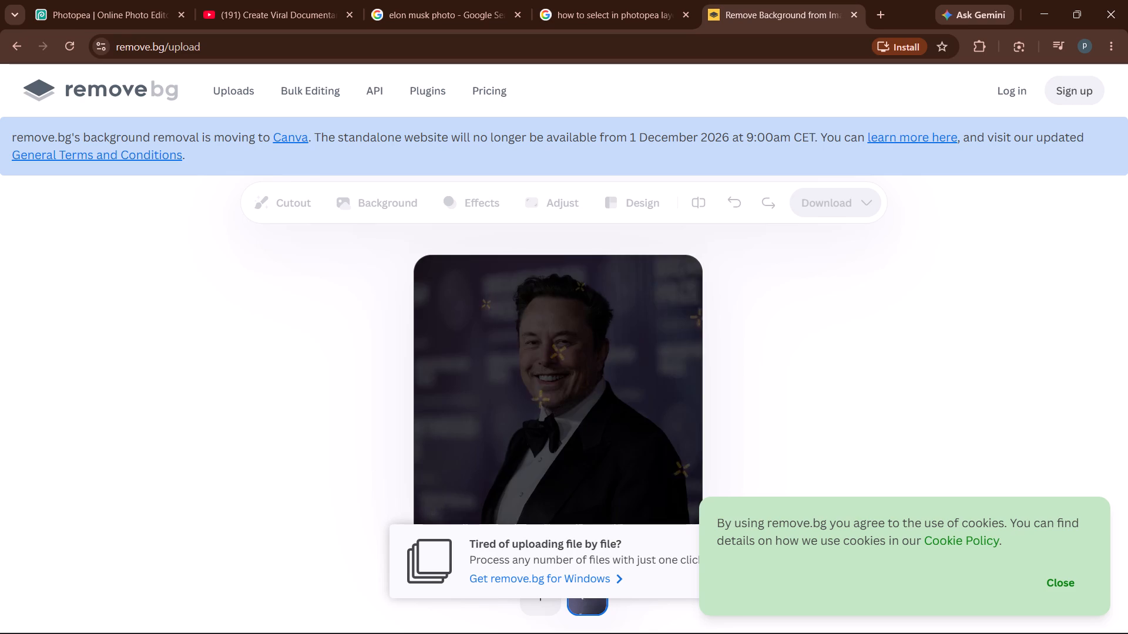
{"action": "left_click", "coordinate": [1055, 581]}
{"action": "scroll", "coordinate": [873, 415], "scroll_direction": "down", "scroll_amount": 1}
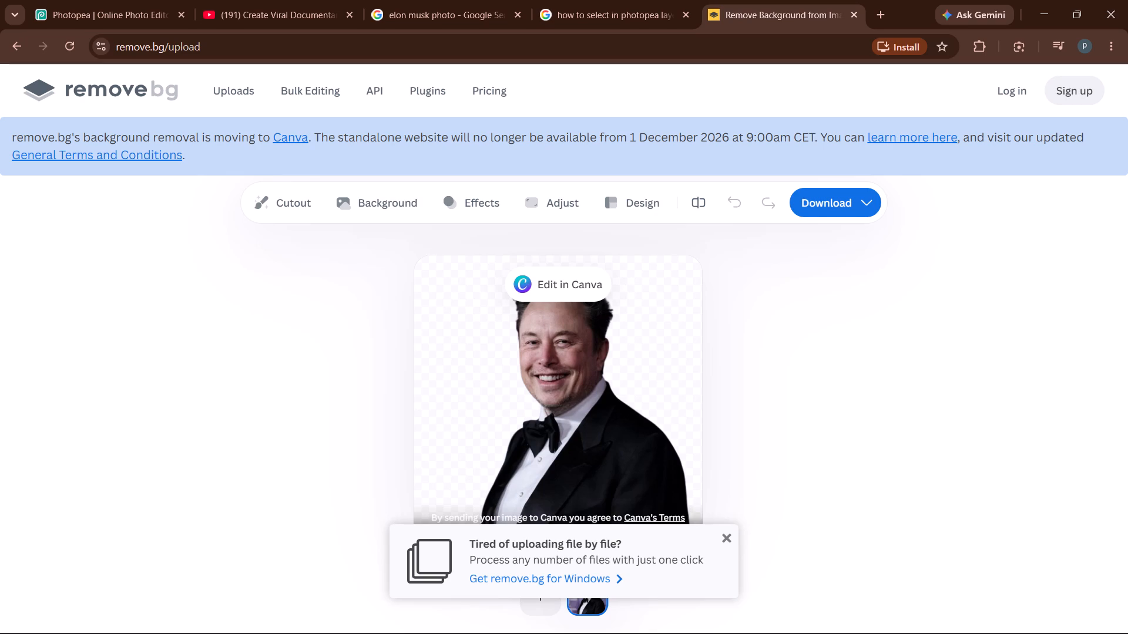
{"action": "left_click", "coordinate": [726, 539]}
{"action": "scroll", "coordinate": [730, 451], "scroll_direction": "down", "scroll_amount": 1}
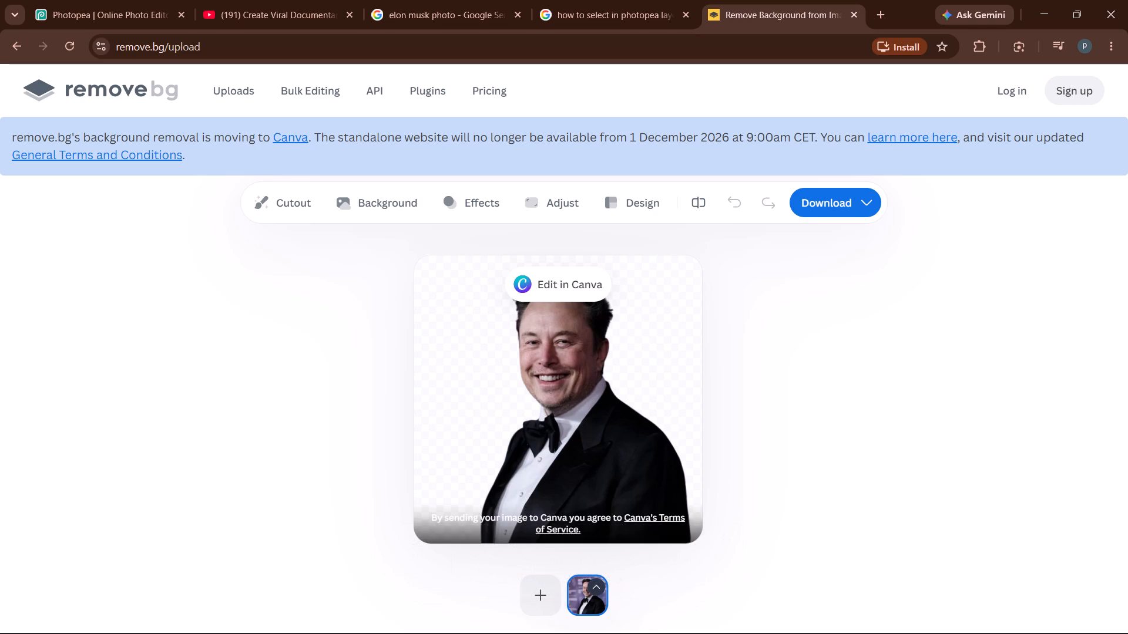
{"action": "scroll", "coordinate": [730, 451], "scroll_direction": "down", "scroll_amount": 1}
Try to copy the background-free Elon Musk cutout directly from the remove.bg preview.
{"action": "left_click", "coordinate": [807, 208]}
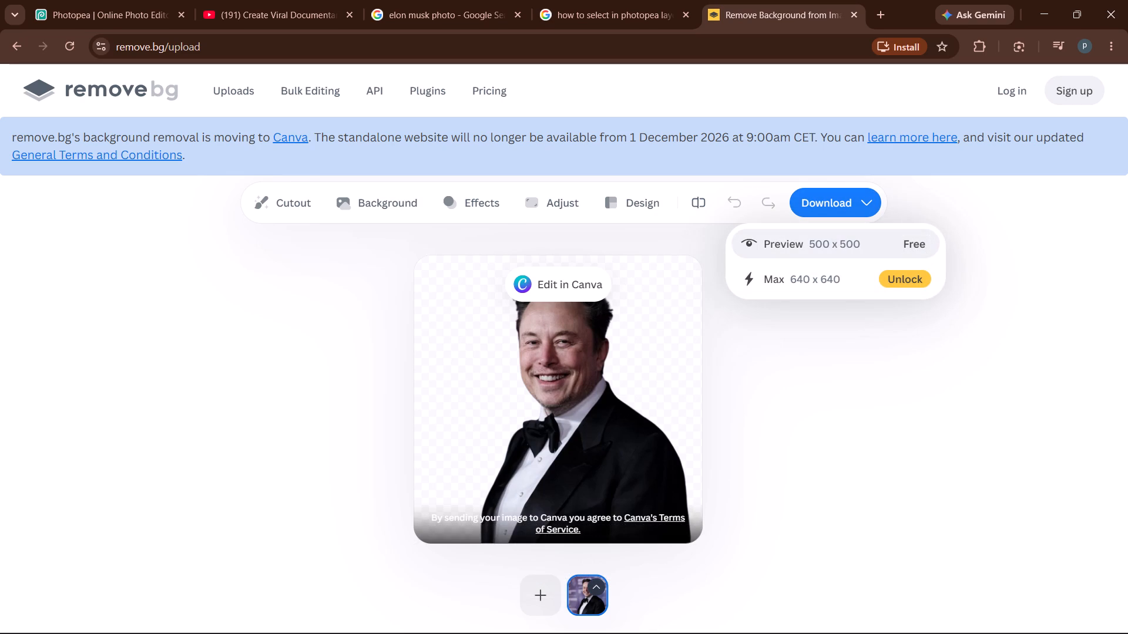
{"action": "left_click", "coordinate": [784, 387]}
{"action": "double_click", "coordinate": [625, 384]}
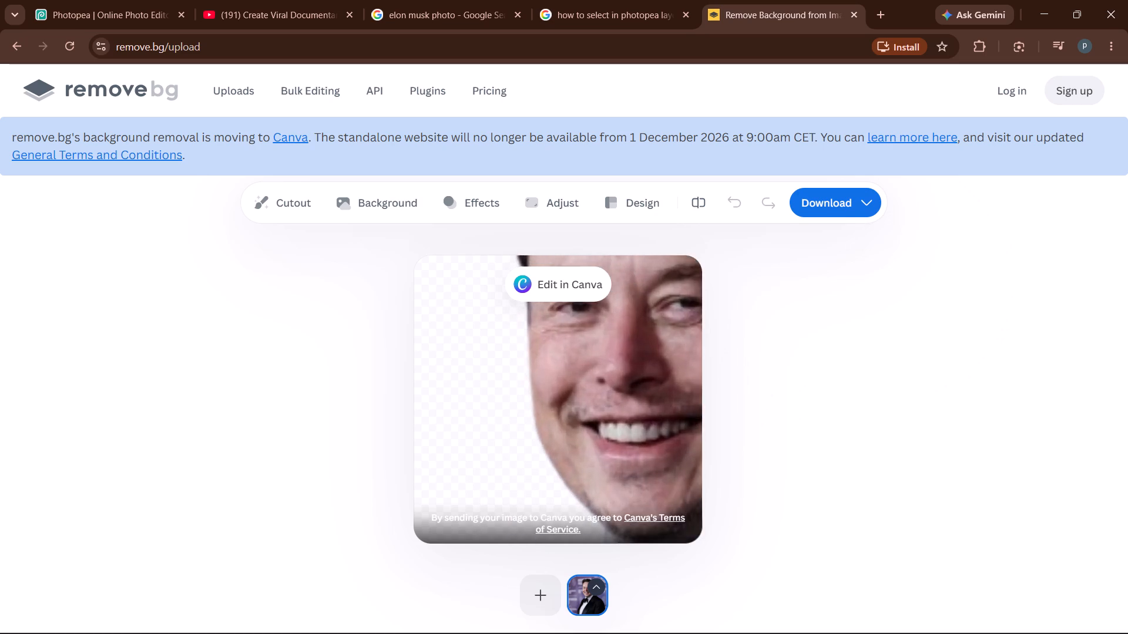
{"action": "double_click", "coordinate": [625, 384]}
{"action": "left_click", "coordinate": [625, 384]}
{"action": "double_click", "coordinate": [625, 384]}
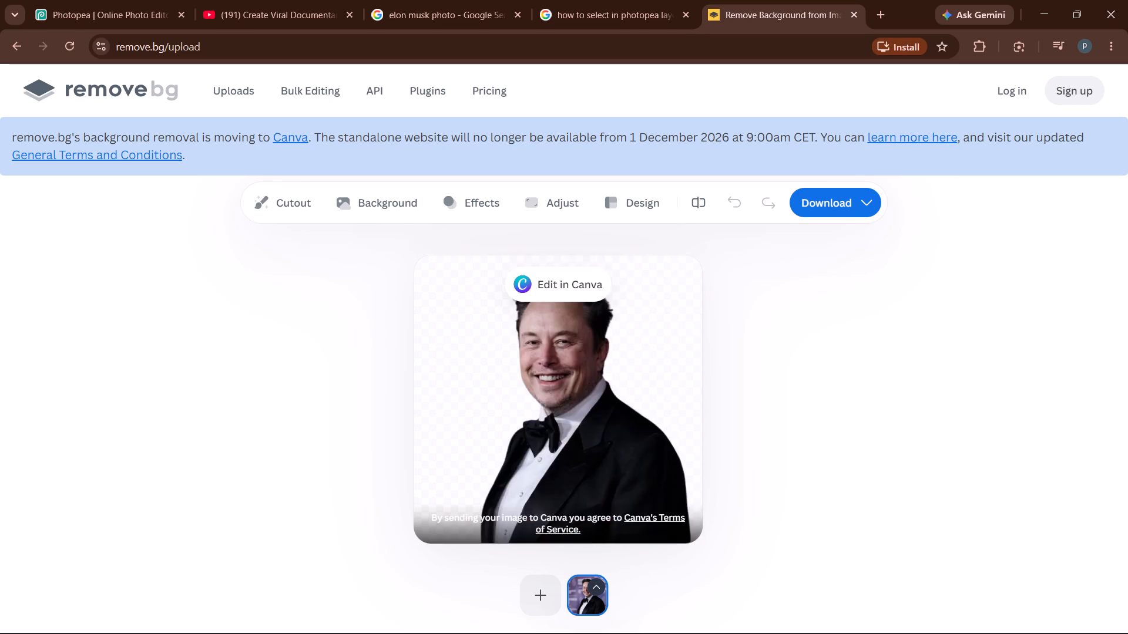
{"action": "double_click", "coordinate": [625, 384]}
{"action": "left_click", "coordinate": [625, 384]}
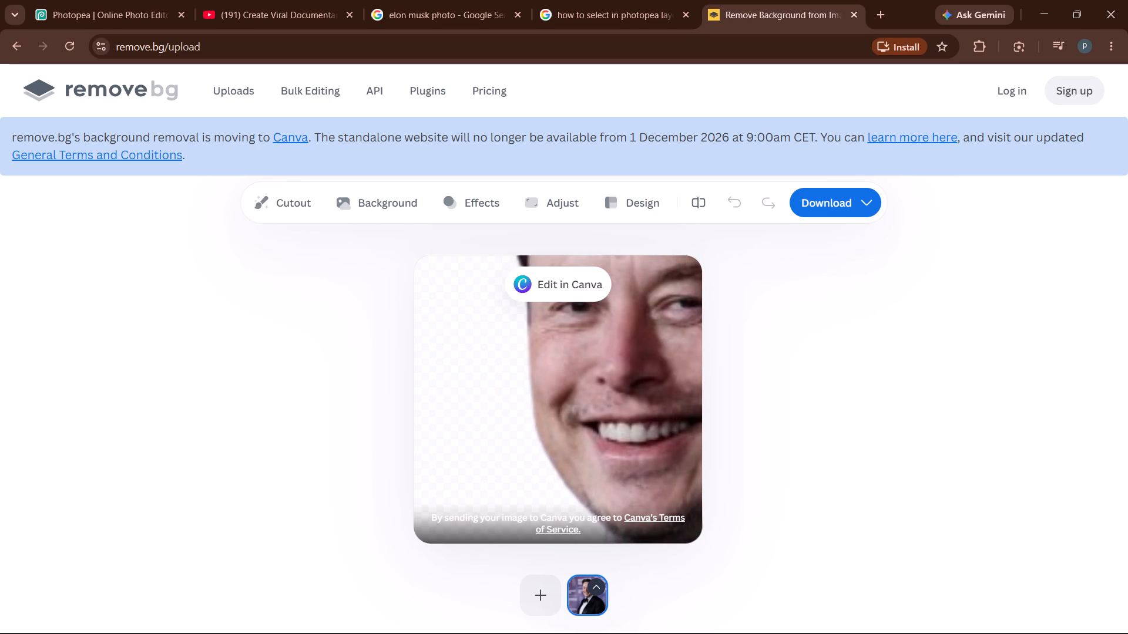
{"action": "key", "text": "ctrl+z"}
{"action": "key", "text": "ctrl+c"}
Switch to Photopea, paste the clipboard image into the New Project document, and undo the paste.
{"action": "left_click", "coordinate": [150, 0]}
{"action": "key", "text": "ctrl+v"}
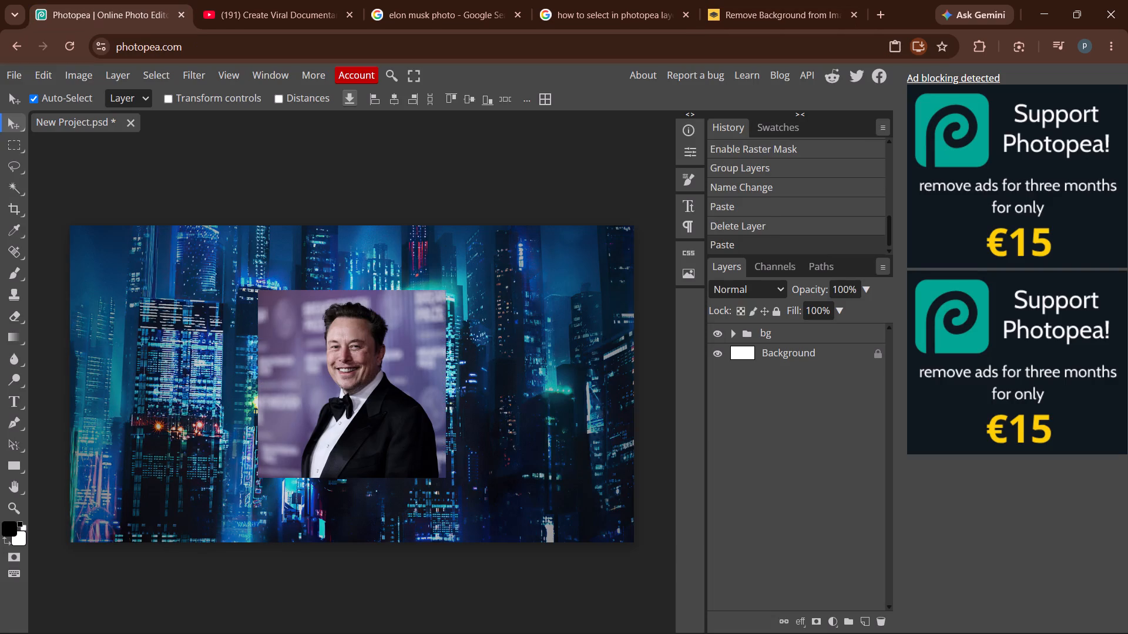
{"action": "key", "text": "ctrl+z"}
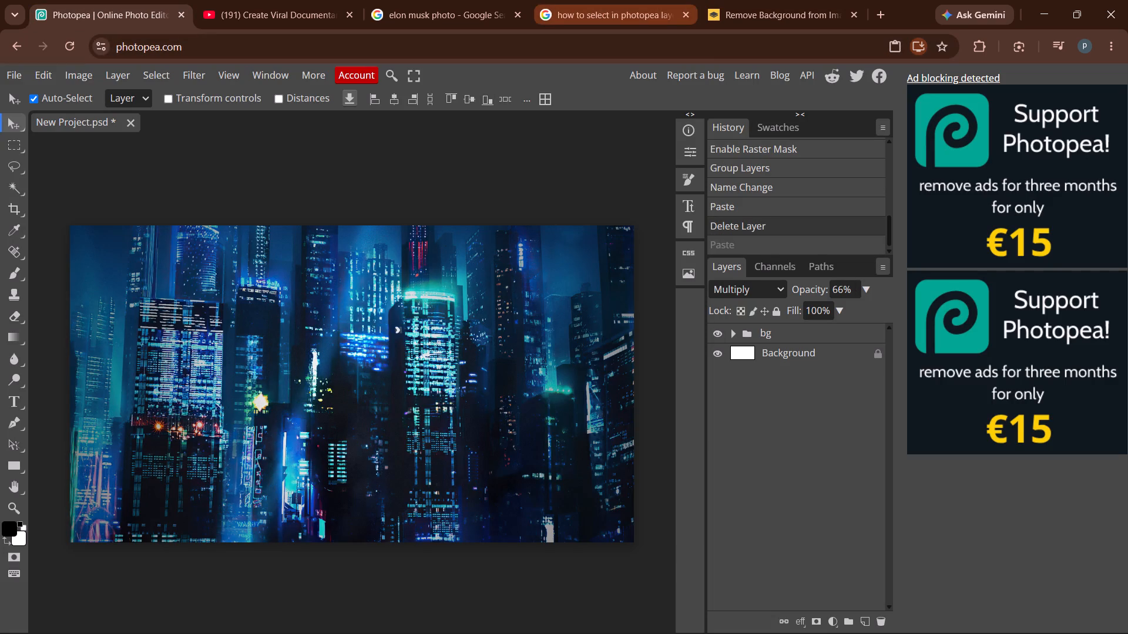
Return to remove.bg and examine the Elon Musk cutout preview up close.
{"action": "left_click", "coordinate": [704, 4]}
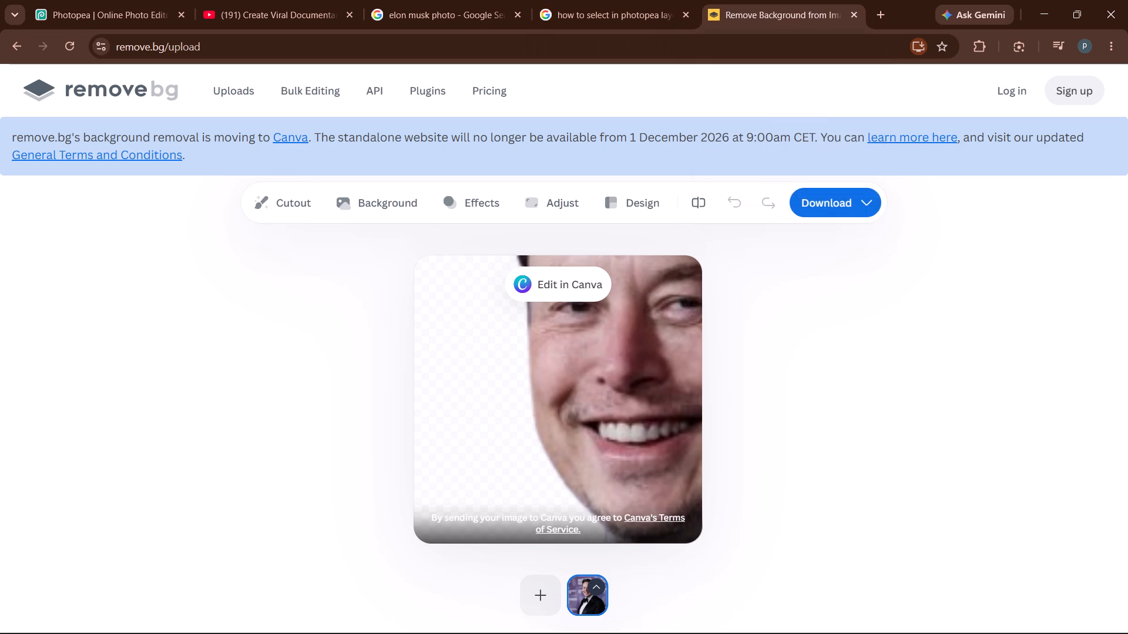
{"action": "left_click", "coordinate": [621, 393]}
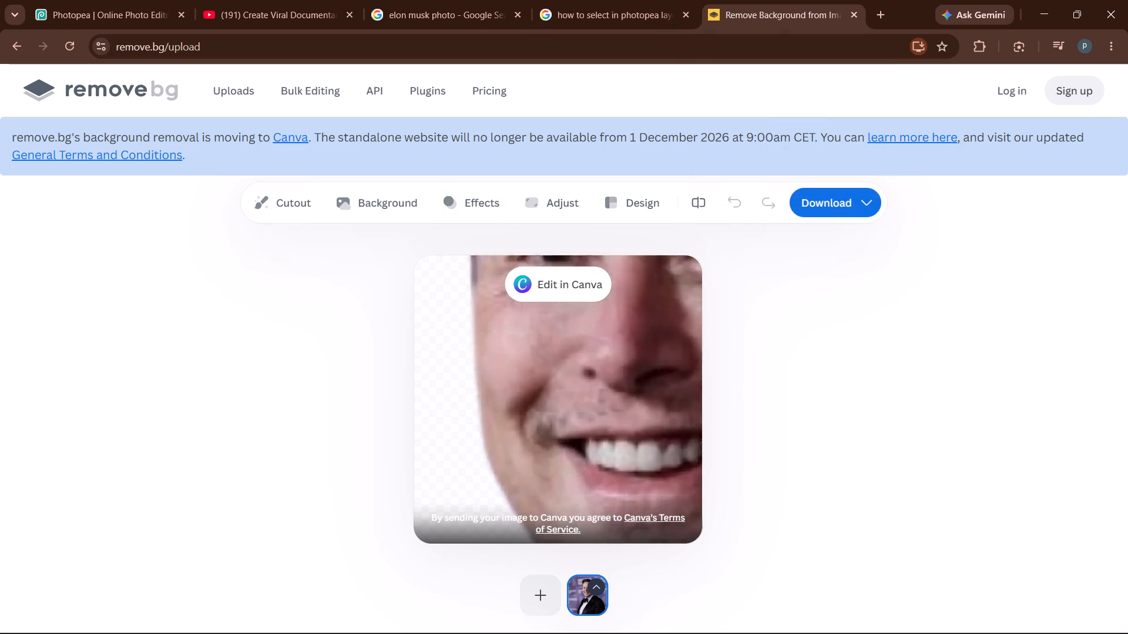
{"action": "double_click", "coordinate": [621, 393]}
{"action": "double_click", "coordinate": [621, 393]}
{"action": "double_click", "coordinate": [621, 393]}
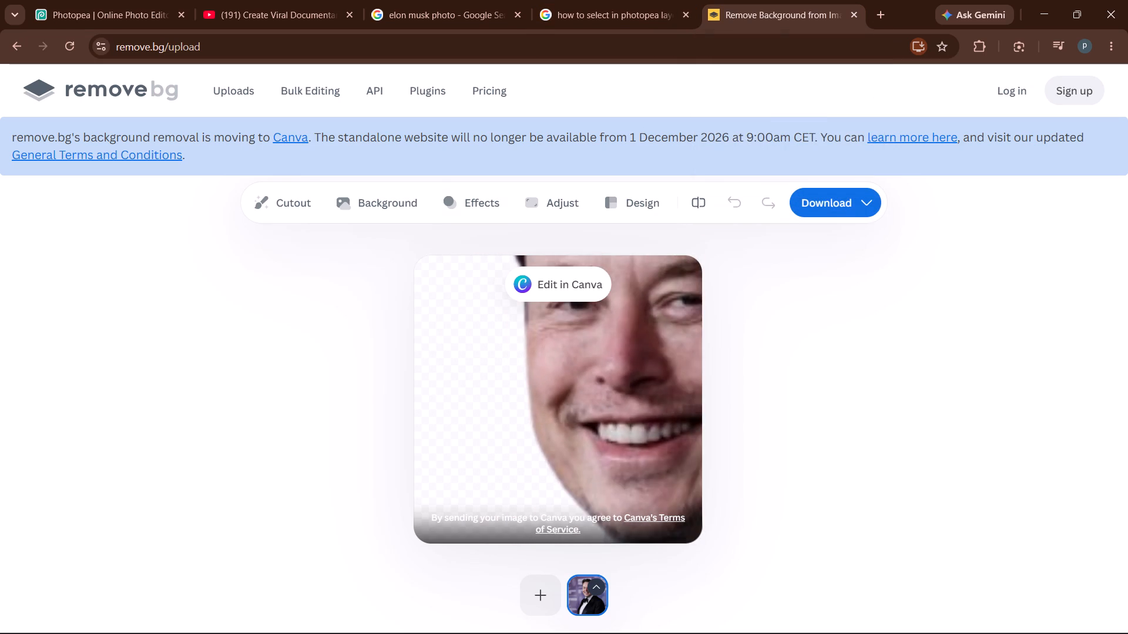
{"action": "double_click", "coordinate": [621, 393]}
{"action": "double_click", "coordinate": [621, 393]}
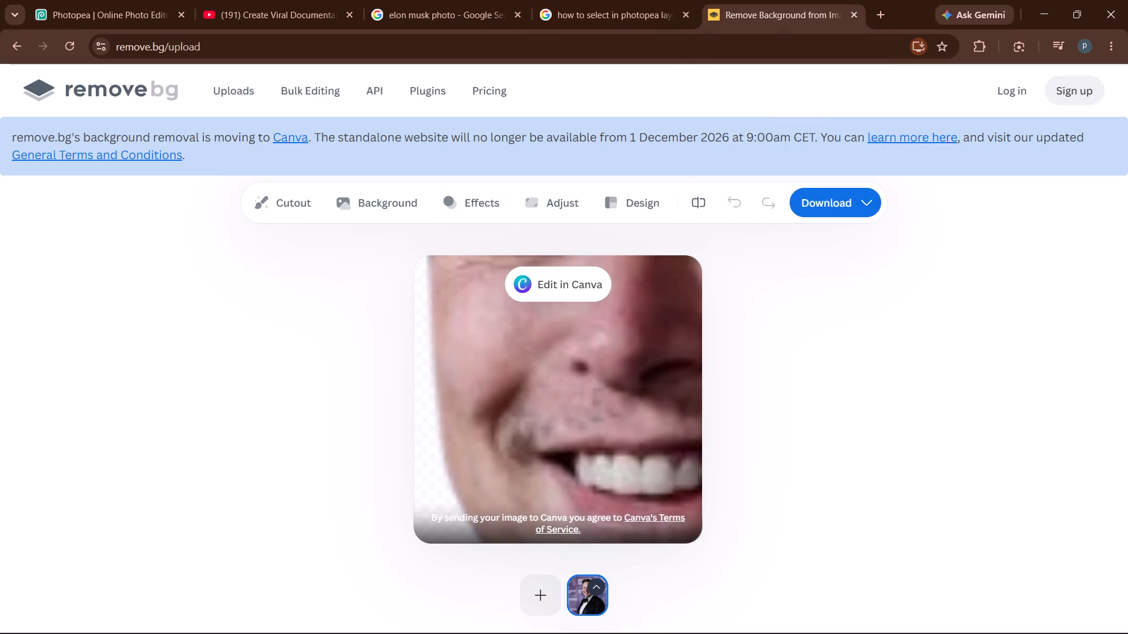
{"action": "left_click", "coordinate": [621, 393]}
{"action": "left_click", "coordinate": [621, 393]}
{"action": "double_click", "coordinate": [621, 393]}
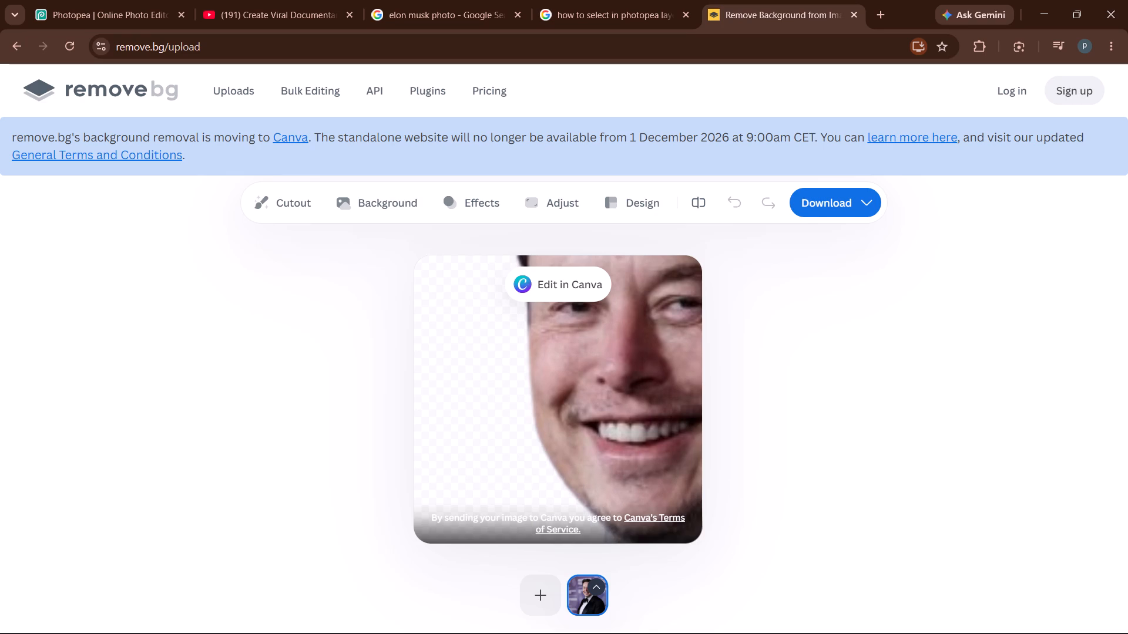
Go back to remove.bg's start page and paste in the copied Elon Musk photo again for background removal.
{"action": "left_click", "coordinate": [21, 52]}
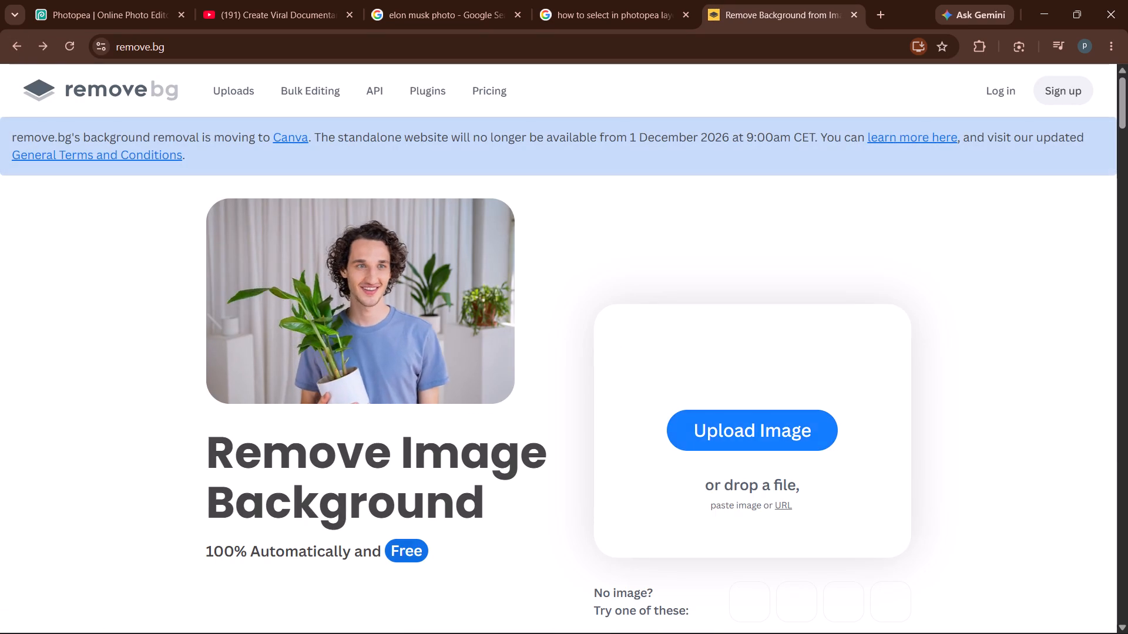
{"action": "key", "text": "ctrl+v"}
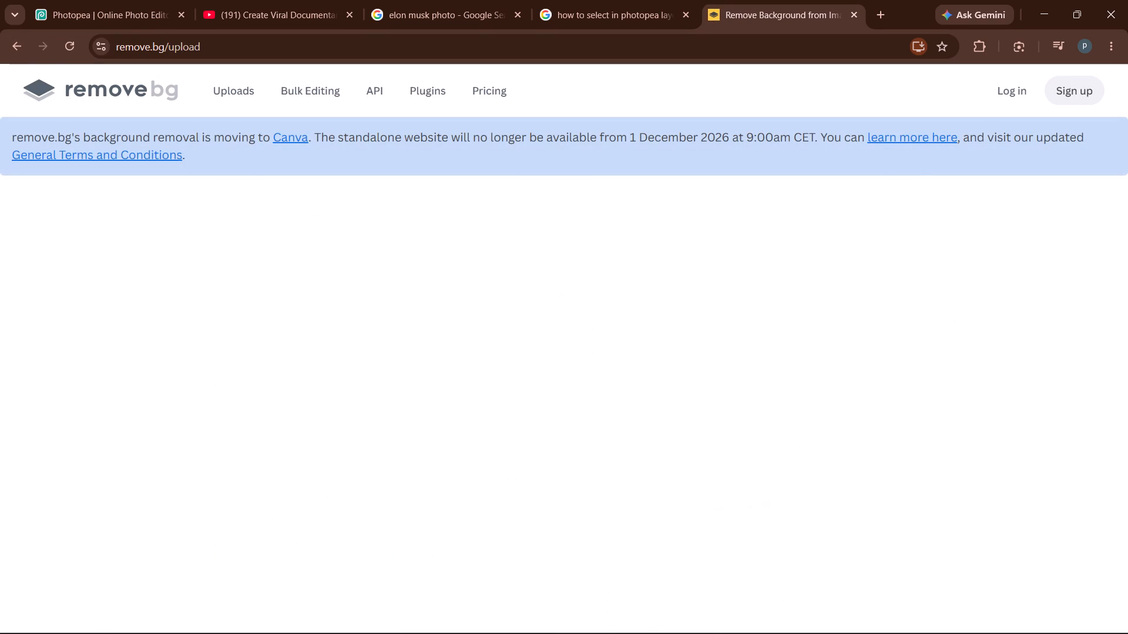
{"action": "left_click", "coordinate": [649, 288]}
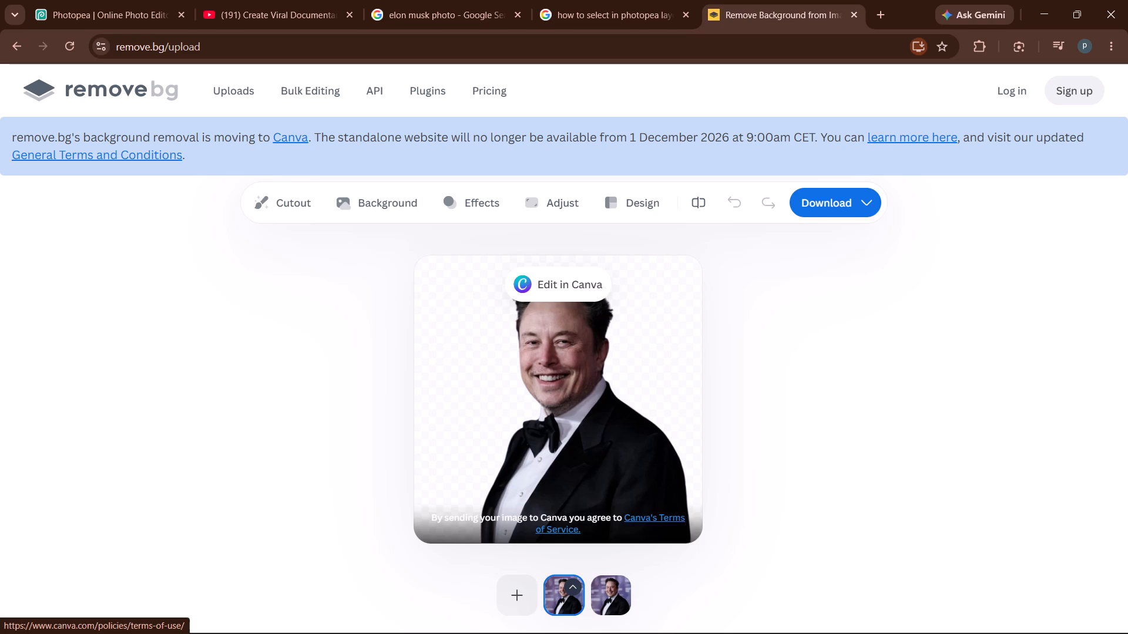
Download the free 500 x 500 preview version of the background-free Elon Musk cutout.
{"action": "left_click", "coordinate": [868, 197]}
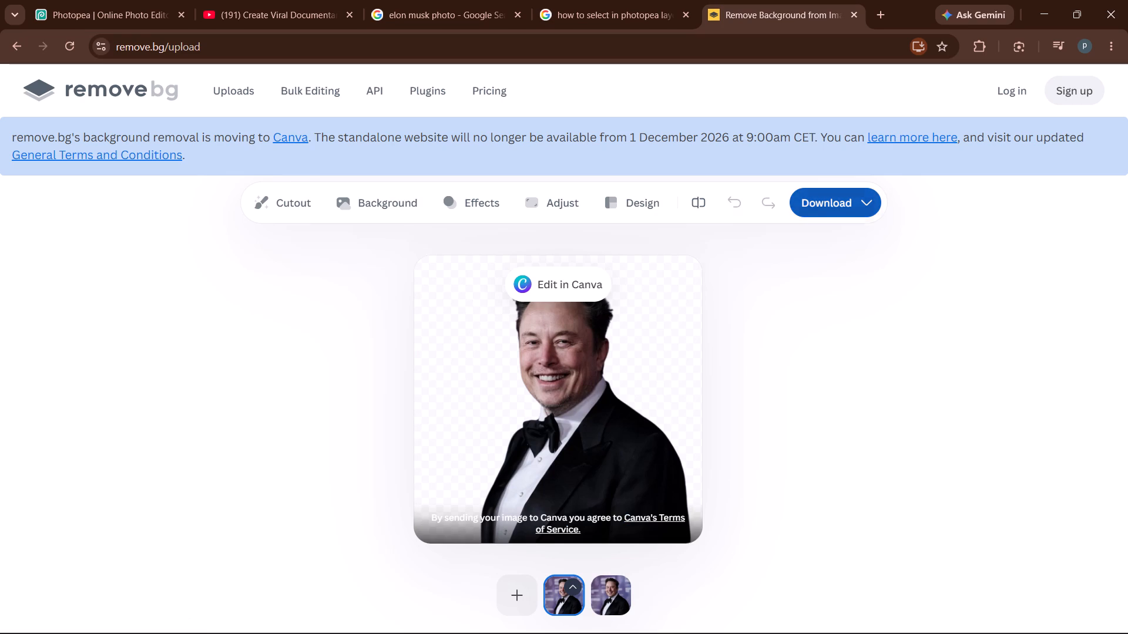
{"action": "left_click", "coordinate": [858, 241]}
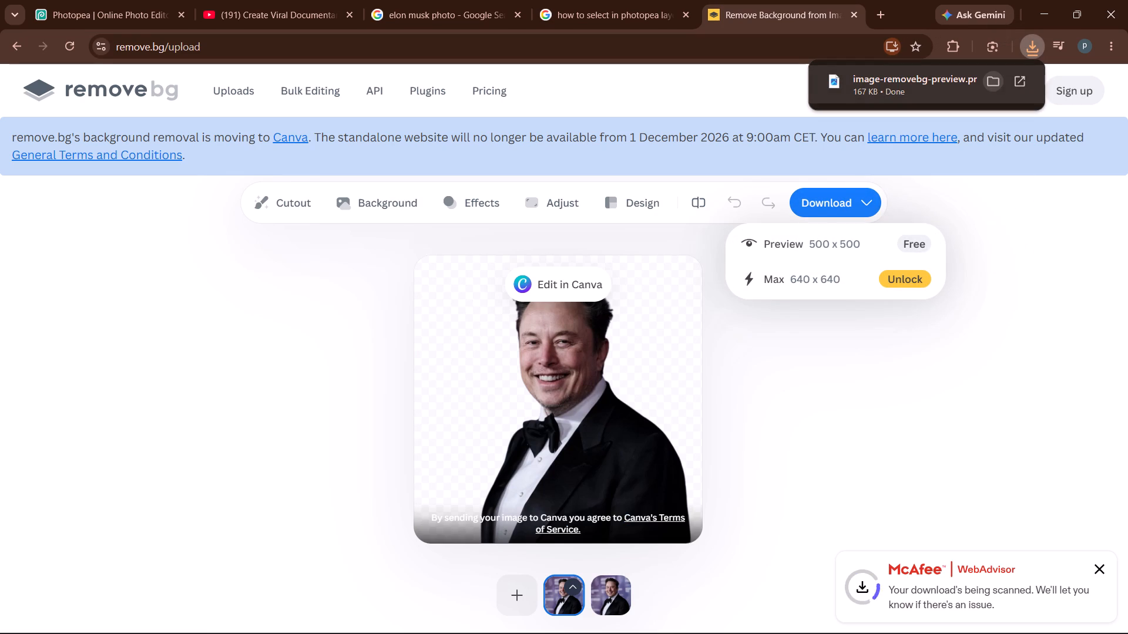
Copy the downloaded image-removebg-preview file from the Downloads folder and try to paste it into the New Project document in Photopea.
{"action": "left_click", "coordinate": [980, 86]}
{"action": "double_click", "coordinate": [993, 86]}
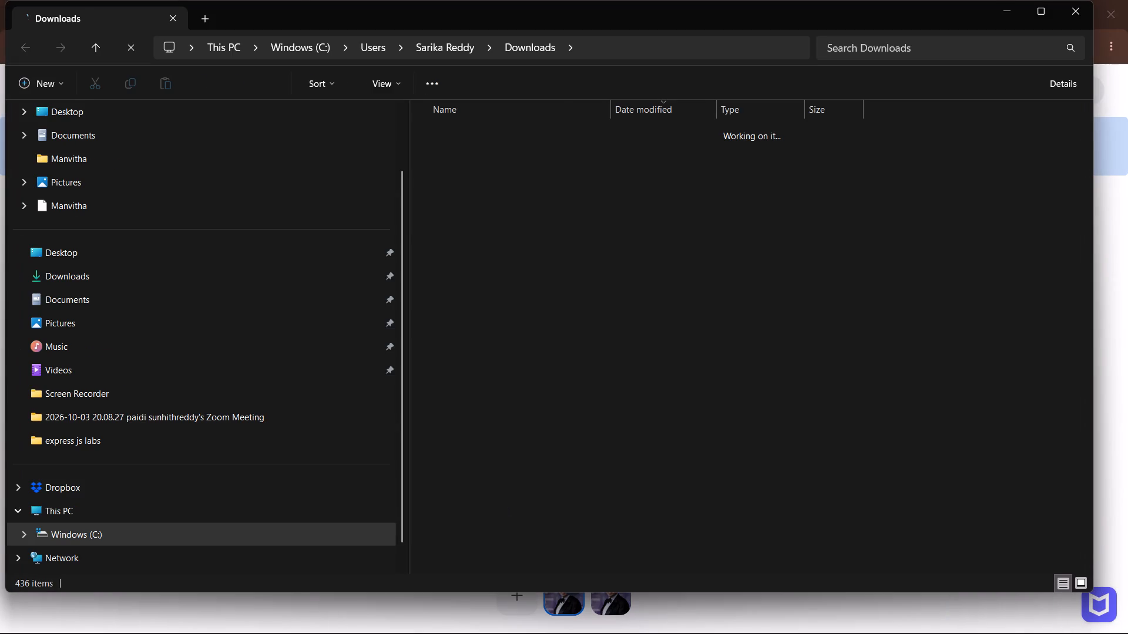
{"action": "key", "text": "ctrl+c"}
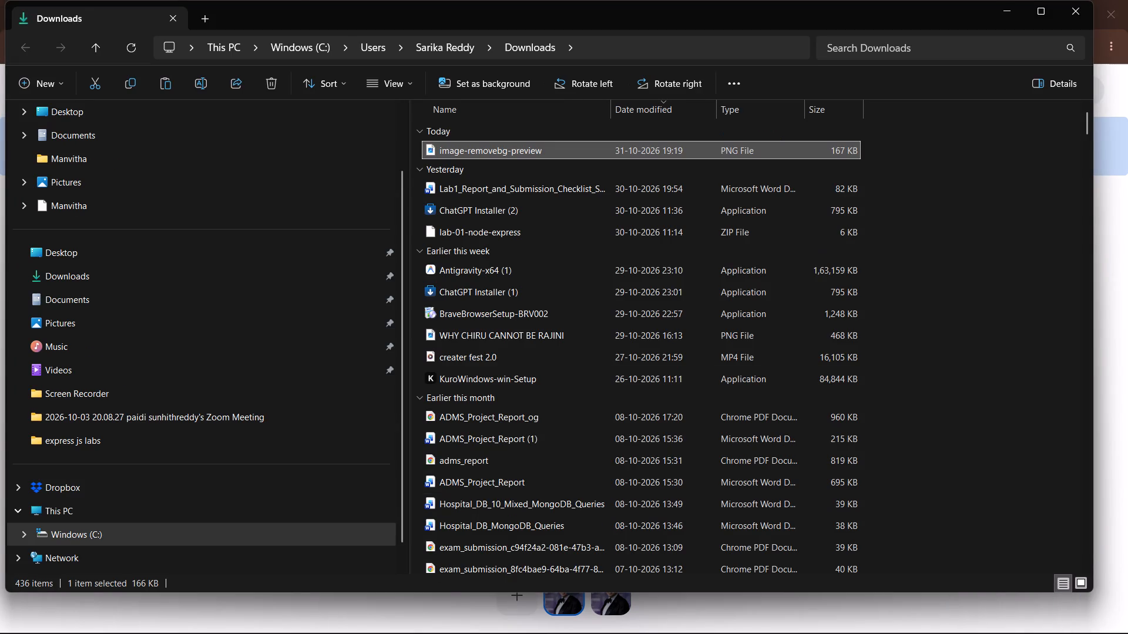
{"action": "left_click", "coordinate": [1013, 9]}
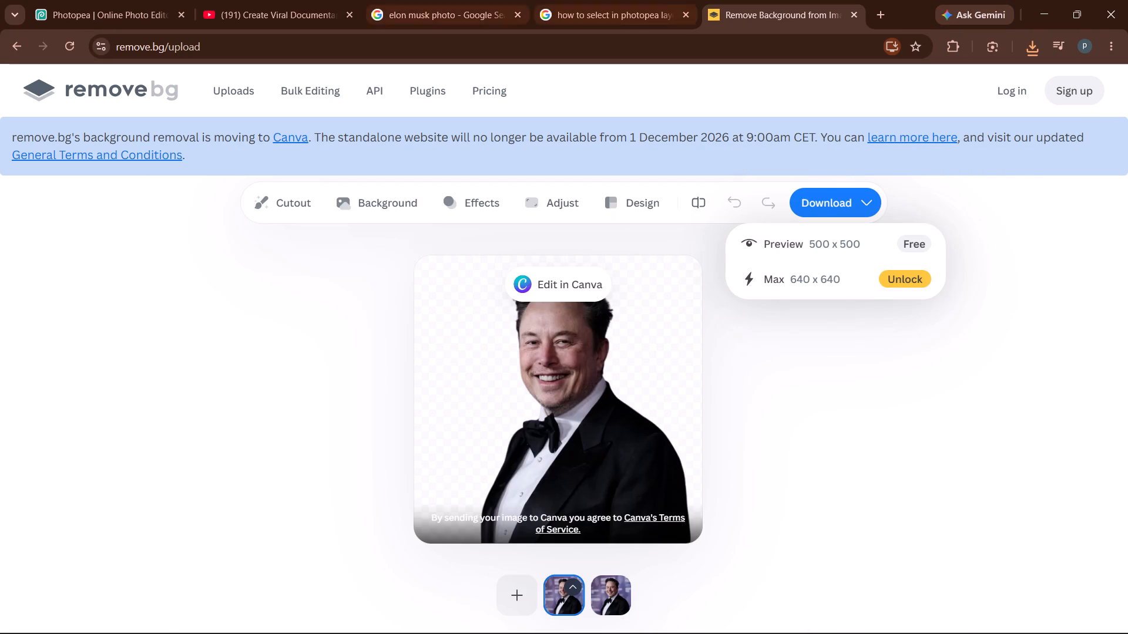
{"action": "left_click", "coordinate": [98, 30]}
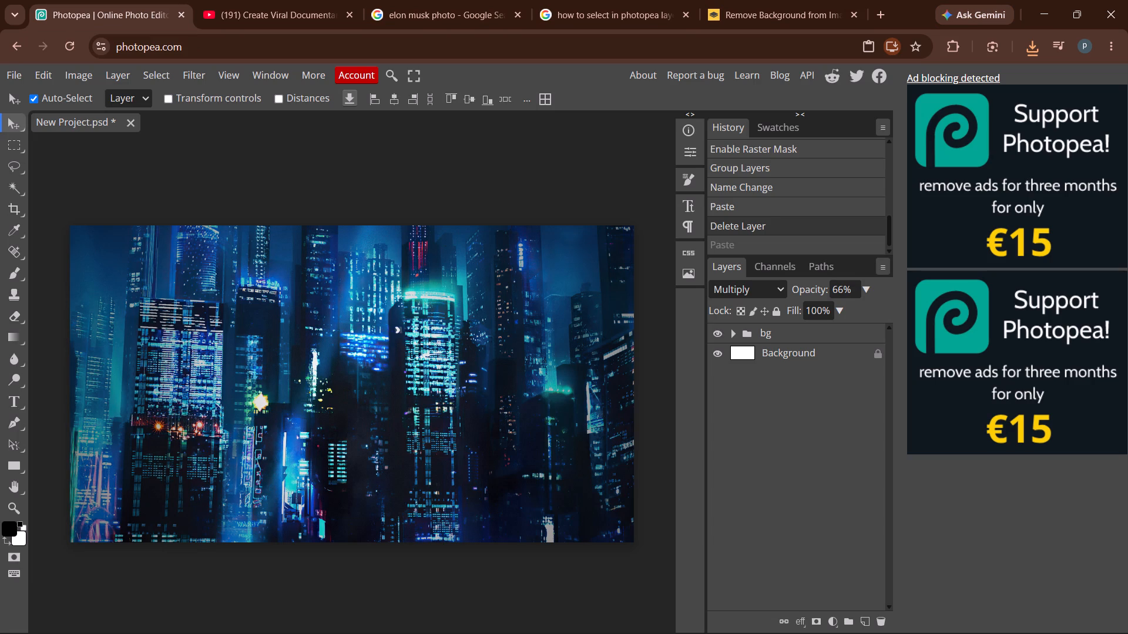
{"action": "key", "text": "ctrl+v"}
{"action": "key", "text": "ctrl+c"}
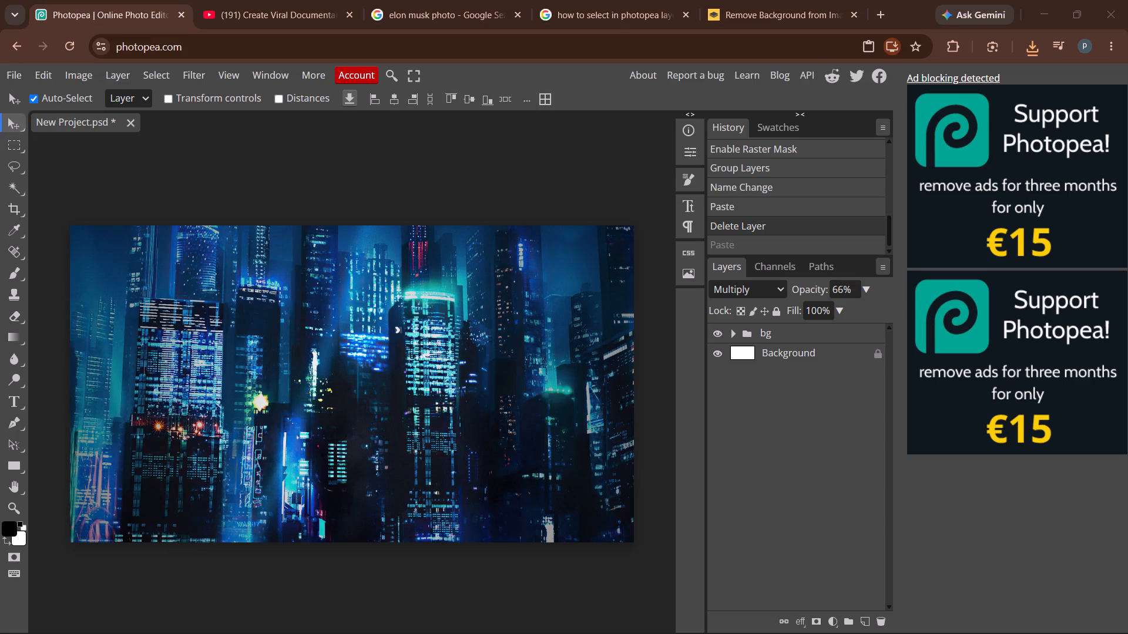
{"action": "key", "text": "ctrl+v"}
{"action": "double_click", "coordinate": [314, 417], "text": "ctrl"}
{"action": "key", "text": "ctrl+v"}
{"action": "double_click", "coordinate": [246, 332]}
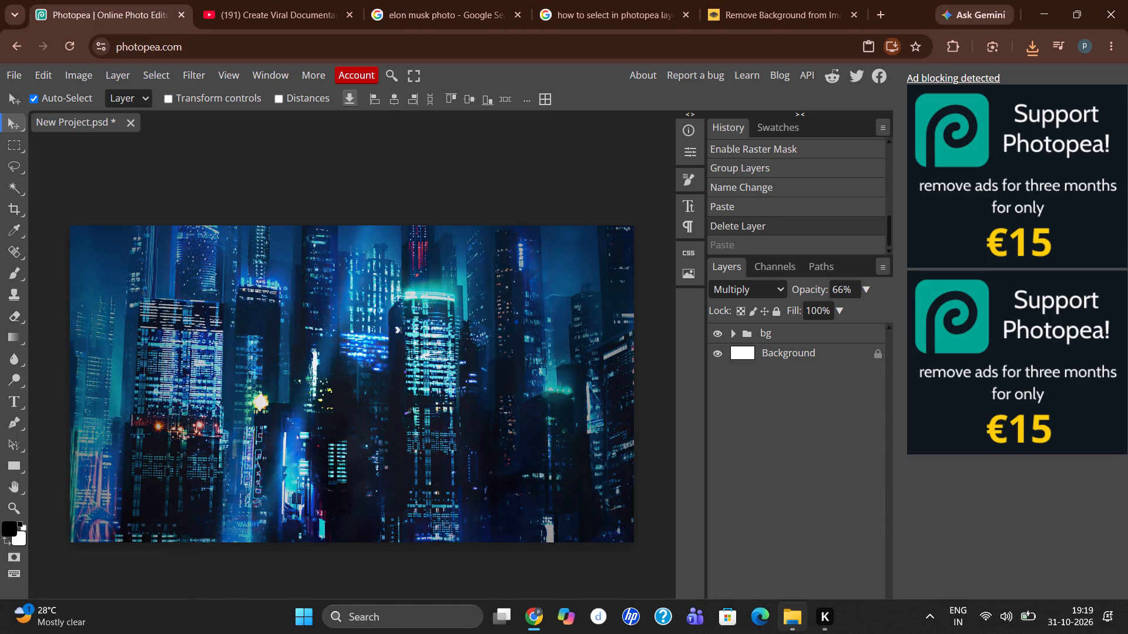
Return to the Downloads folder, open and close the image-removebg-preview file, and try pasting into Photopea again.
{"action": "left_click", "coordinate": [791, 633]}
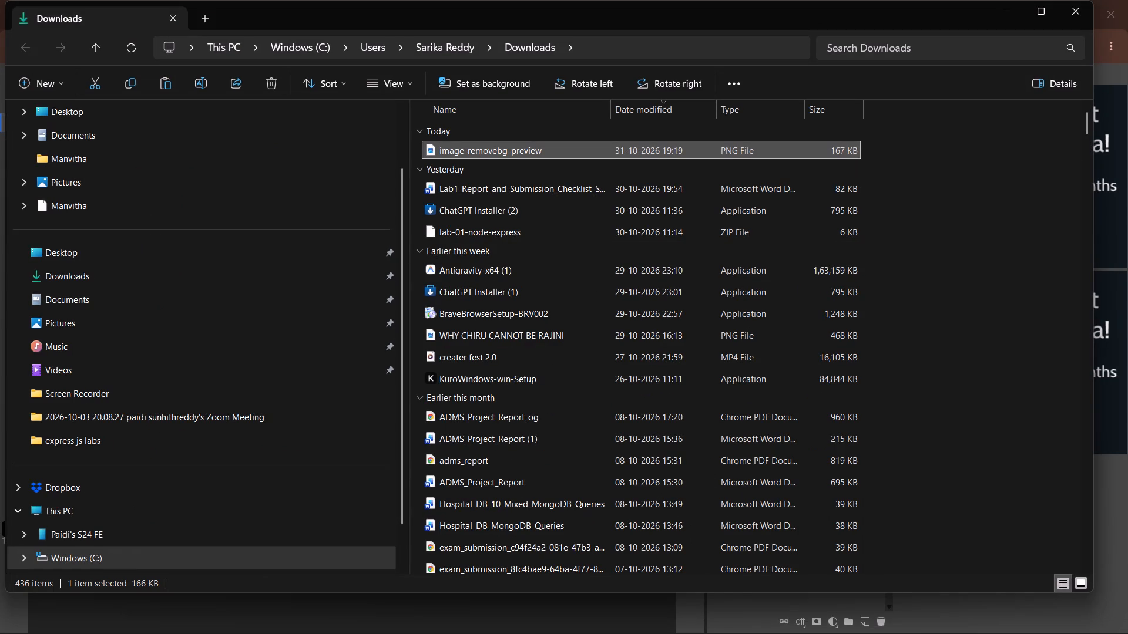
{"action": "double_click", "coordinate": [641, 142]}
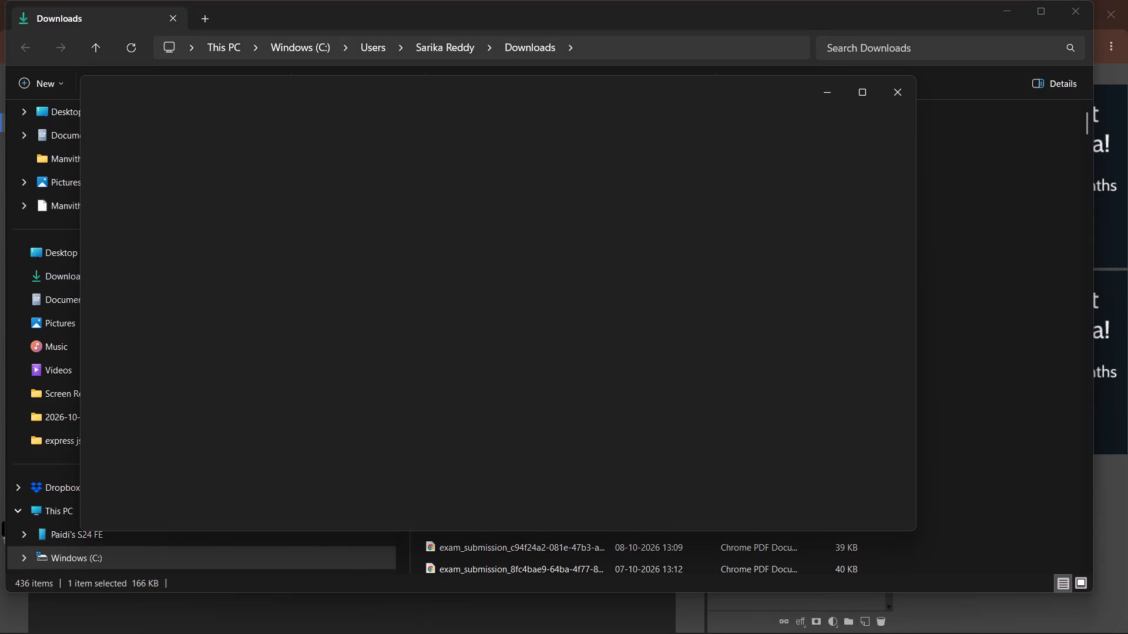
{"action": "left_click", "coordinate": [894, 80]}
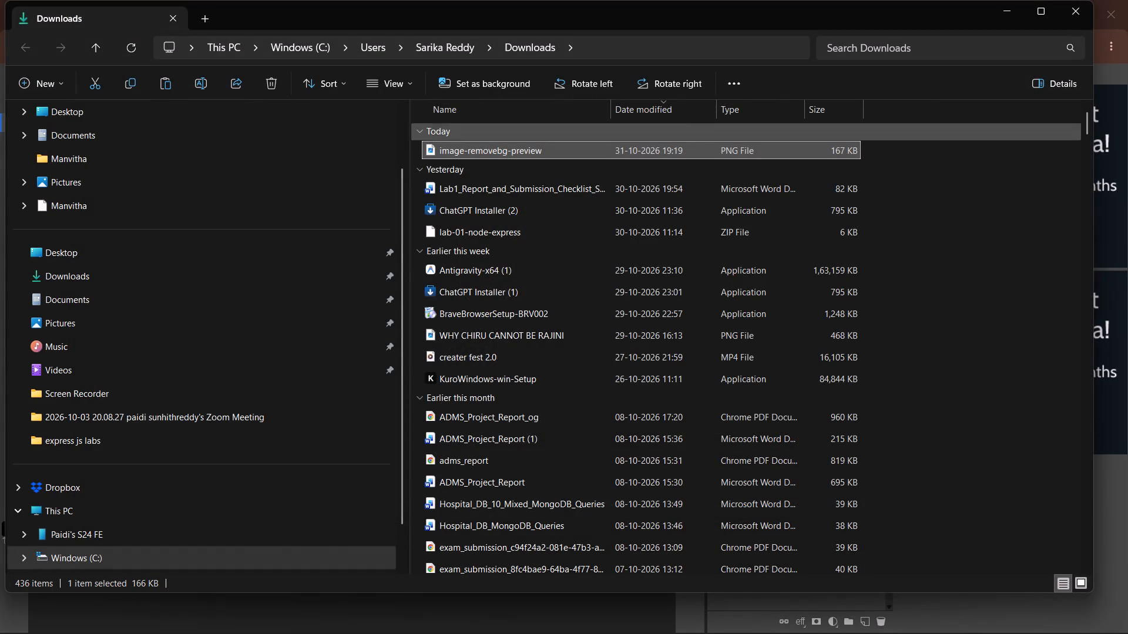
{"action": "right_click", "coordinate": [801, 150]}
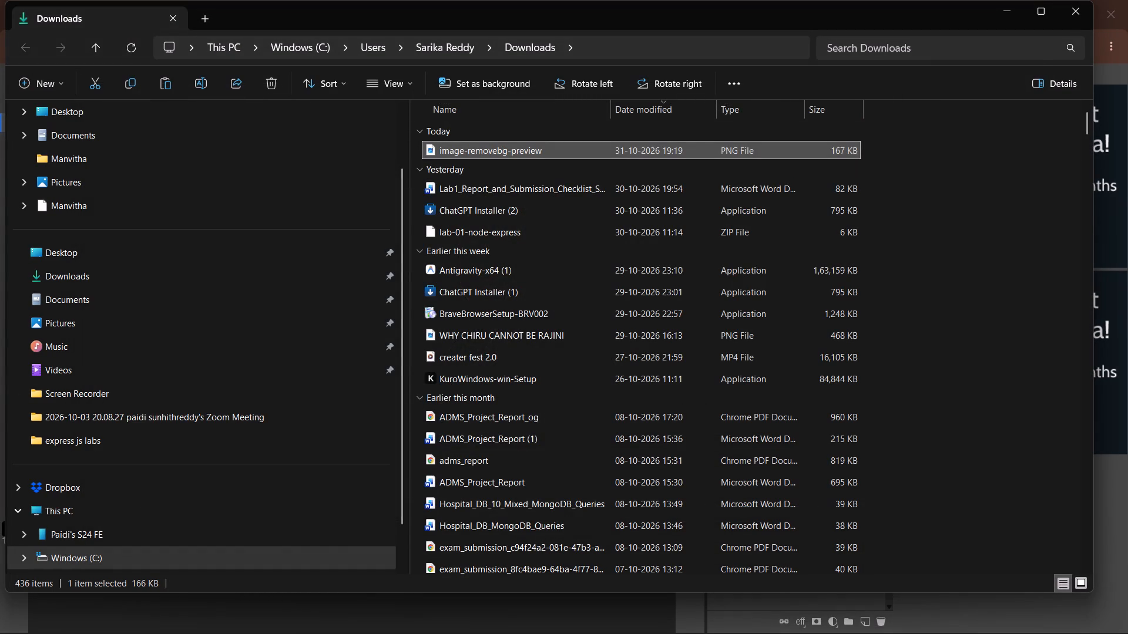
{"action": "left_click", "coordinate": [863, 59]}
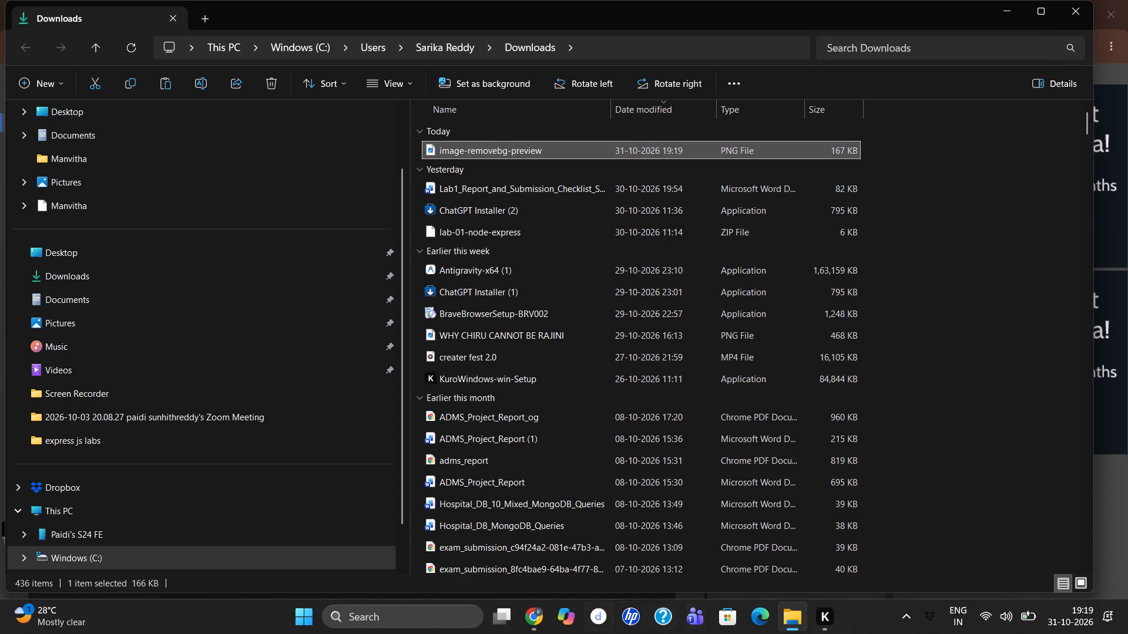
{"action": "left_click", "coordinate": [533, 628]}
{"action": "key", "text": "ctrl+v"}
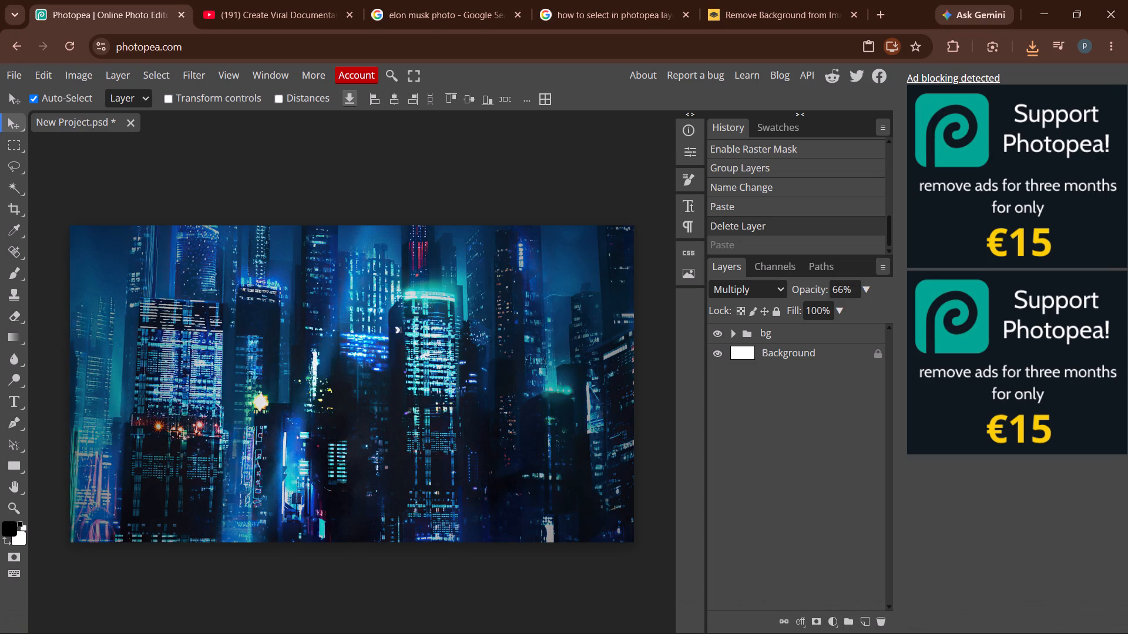
Copy the Gradient Fill 1 layer from the city background and paste it twice in the same document.
{"action": "left_click", "coordinate": [368, 403], "text": "ctrl"}
{"action": "key", "text": "ctrl+c"}
{"action": "key", "text": "ctrl+v"}
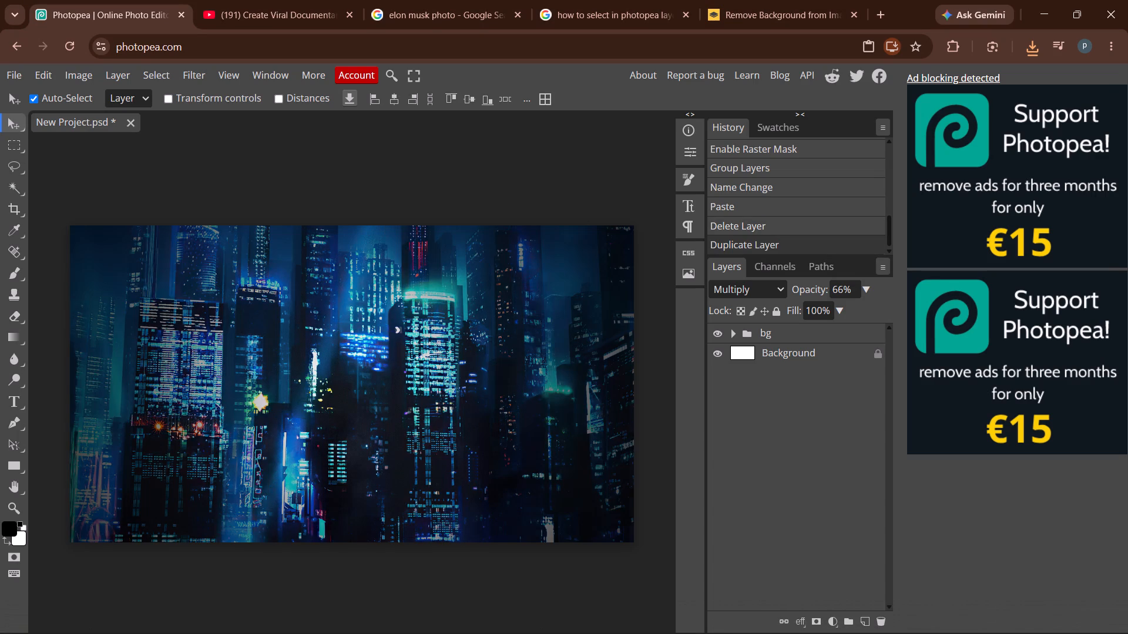
{"action": "left_click", "coordinate": [439, 433]}
{"action": "key", "text": "ctrl+v"}
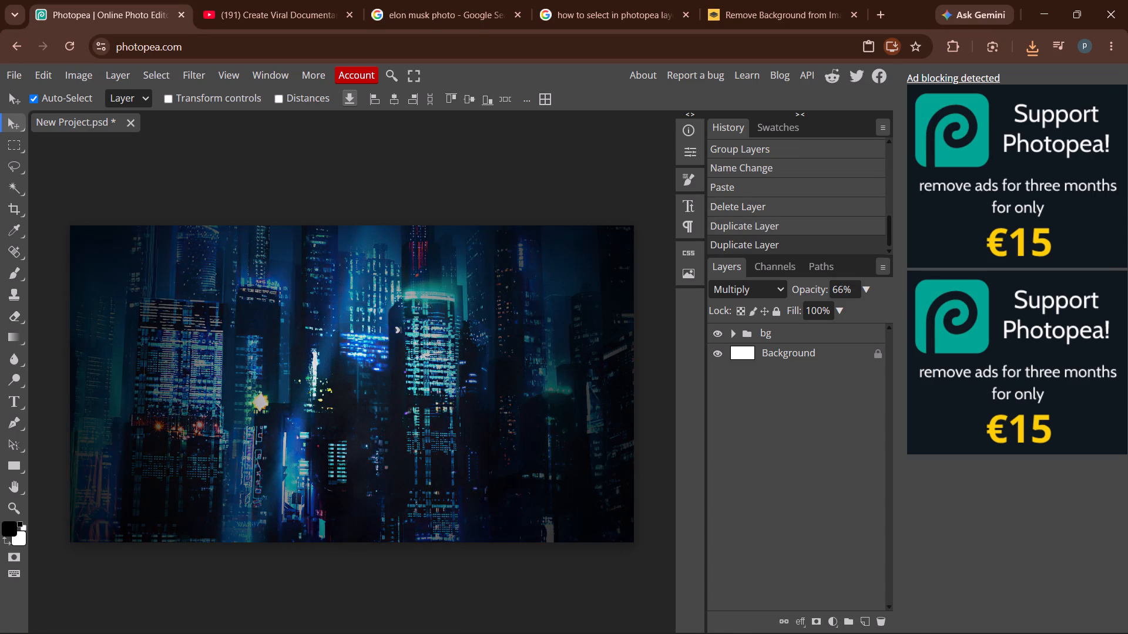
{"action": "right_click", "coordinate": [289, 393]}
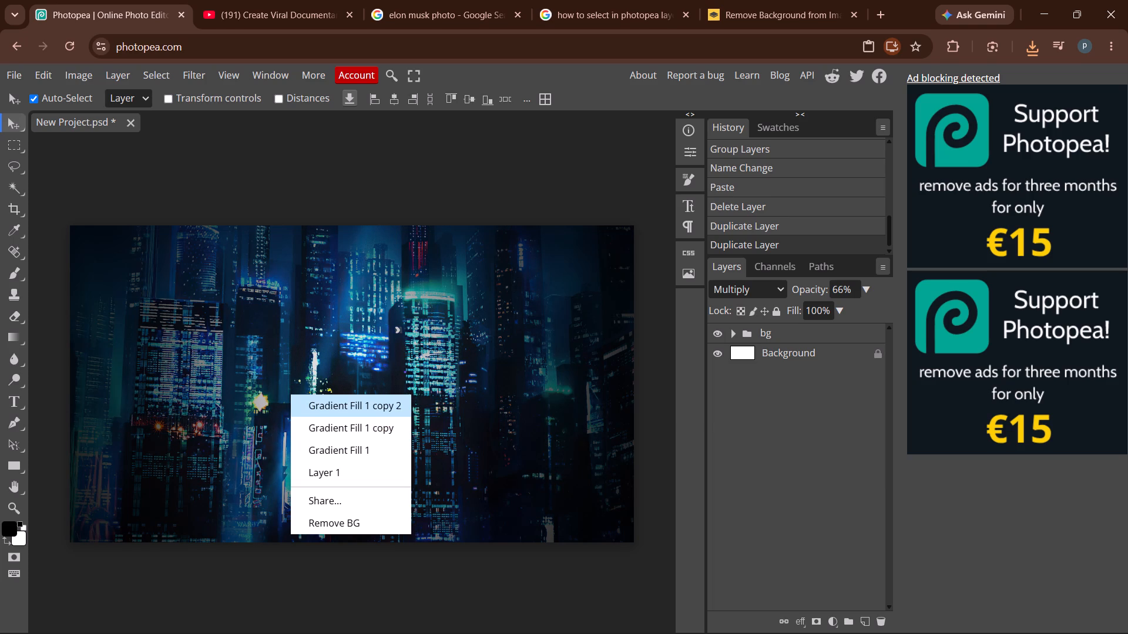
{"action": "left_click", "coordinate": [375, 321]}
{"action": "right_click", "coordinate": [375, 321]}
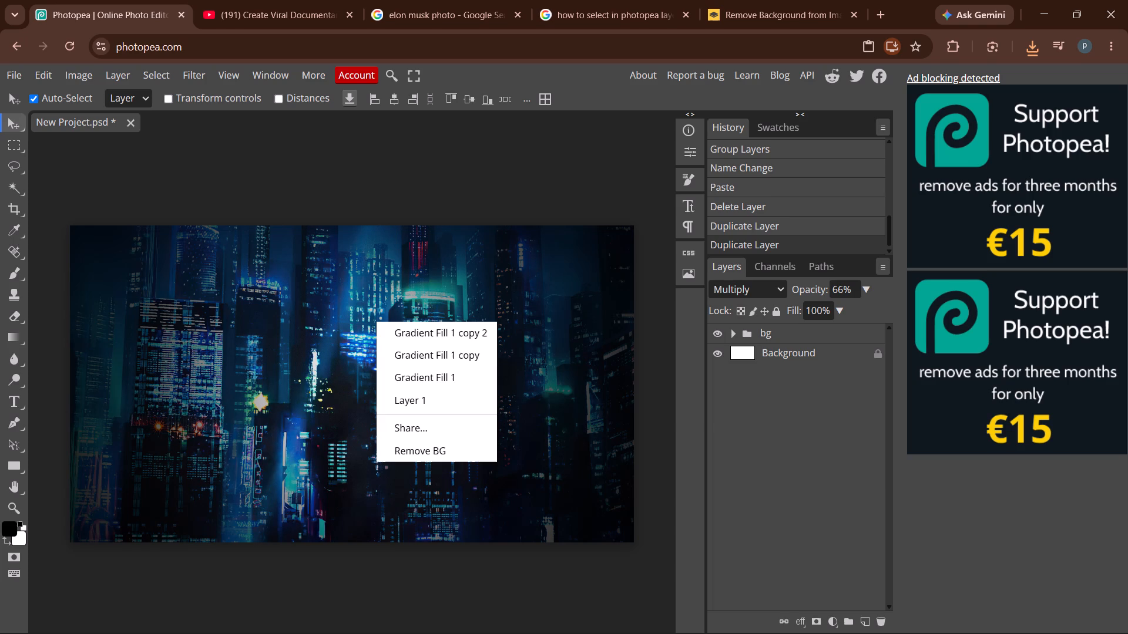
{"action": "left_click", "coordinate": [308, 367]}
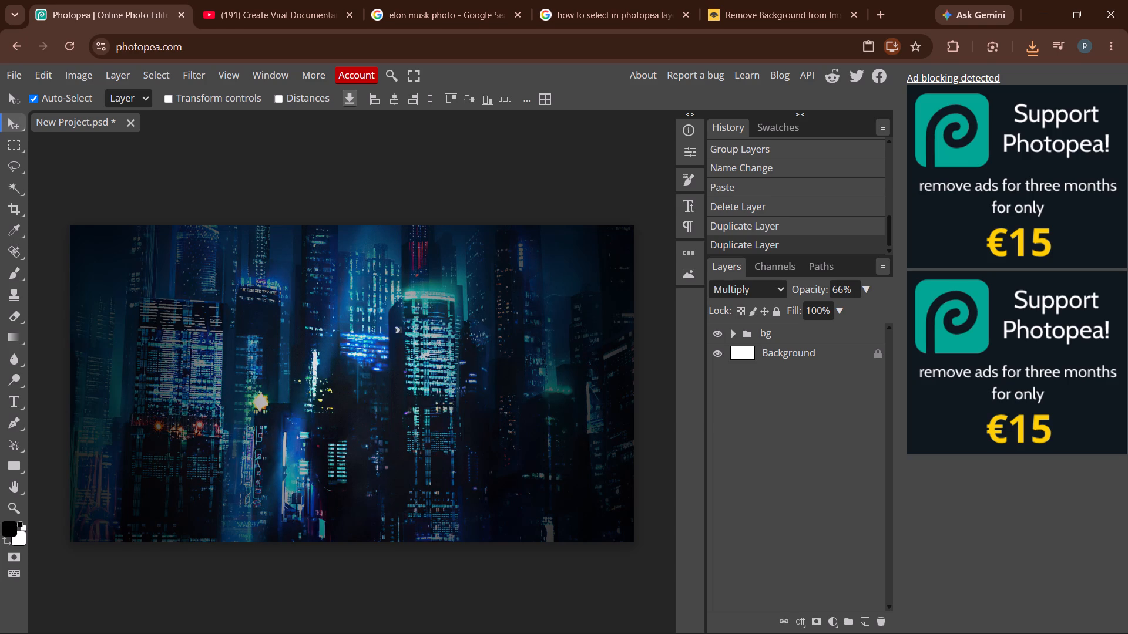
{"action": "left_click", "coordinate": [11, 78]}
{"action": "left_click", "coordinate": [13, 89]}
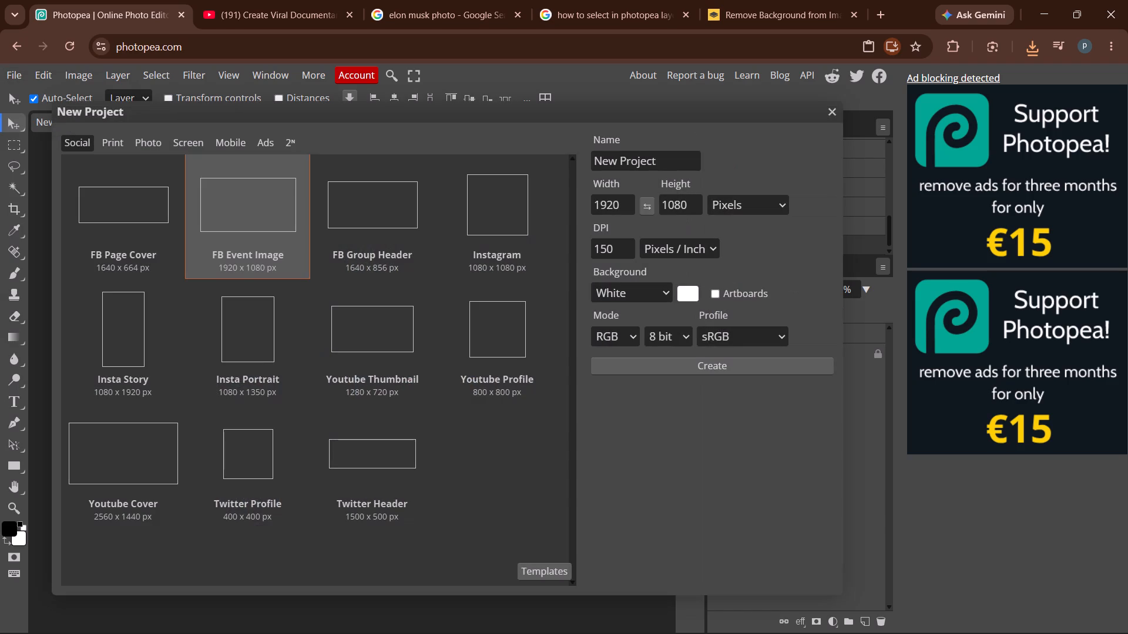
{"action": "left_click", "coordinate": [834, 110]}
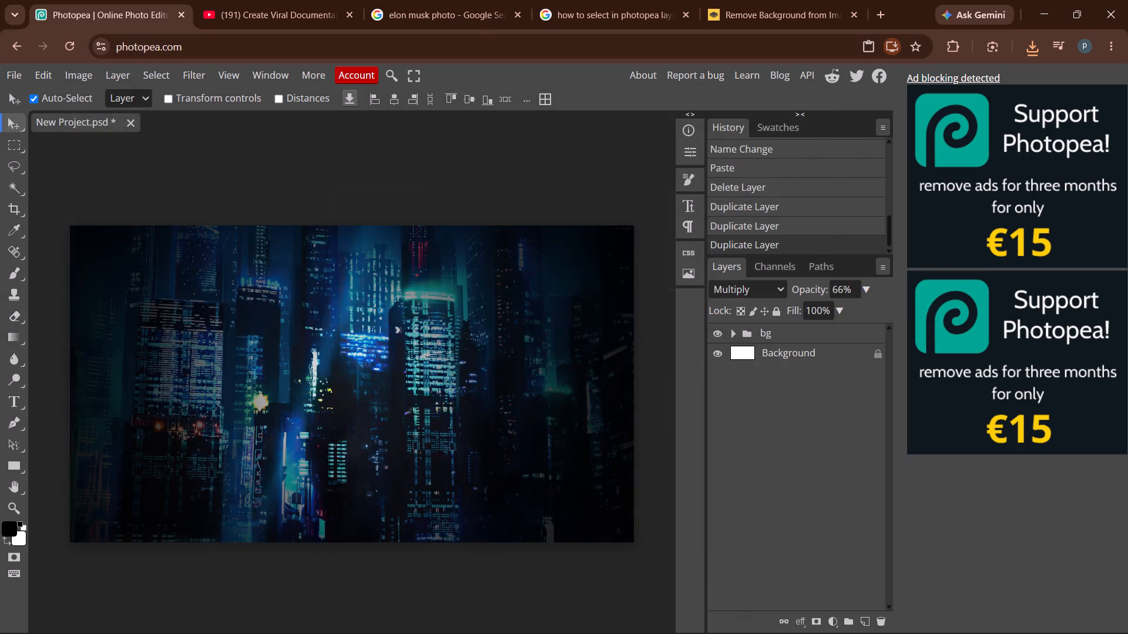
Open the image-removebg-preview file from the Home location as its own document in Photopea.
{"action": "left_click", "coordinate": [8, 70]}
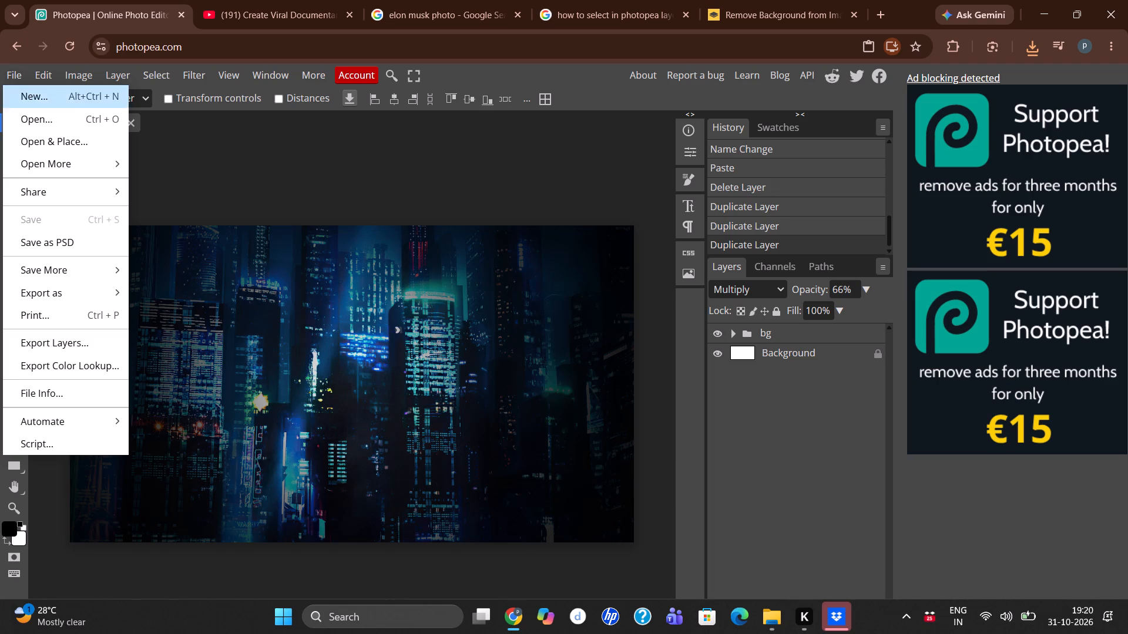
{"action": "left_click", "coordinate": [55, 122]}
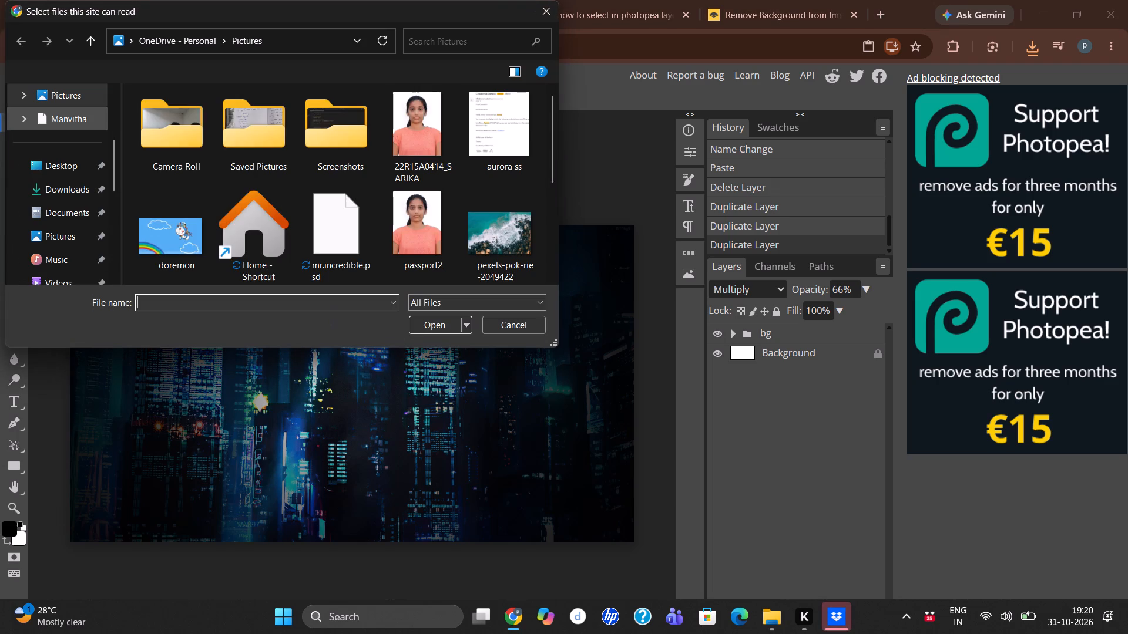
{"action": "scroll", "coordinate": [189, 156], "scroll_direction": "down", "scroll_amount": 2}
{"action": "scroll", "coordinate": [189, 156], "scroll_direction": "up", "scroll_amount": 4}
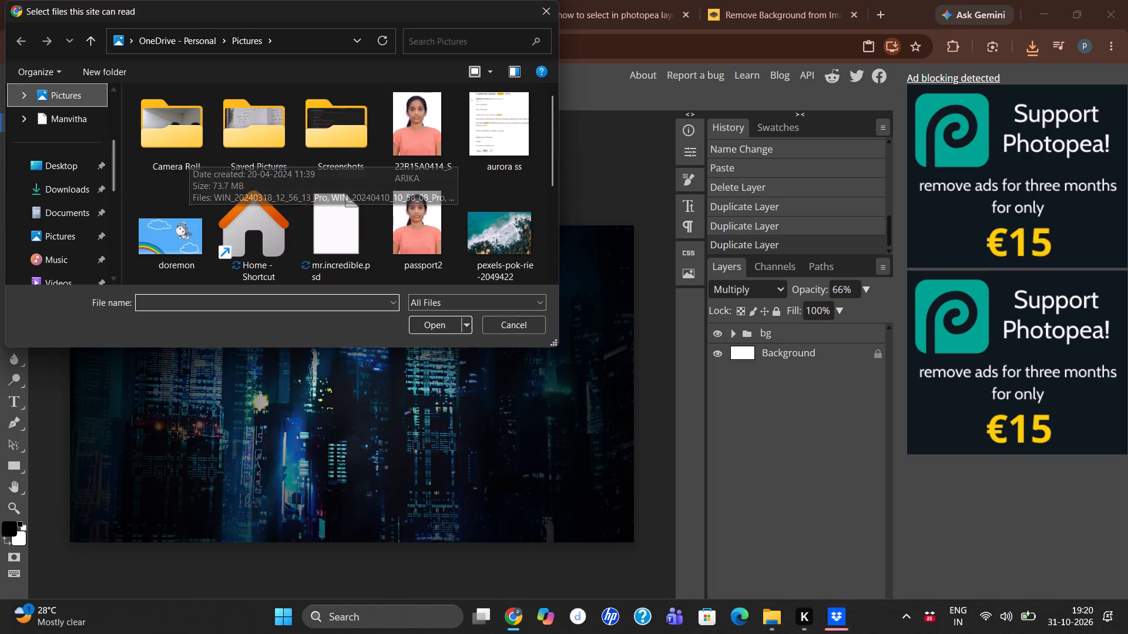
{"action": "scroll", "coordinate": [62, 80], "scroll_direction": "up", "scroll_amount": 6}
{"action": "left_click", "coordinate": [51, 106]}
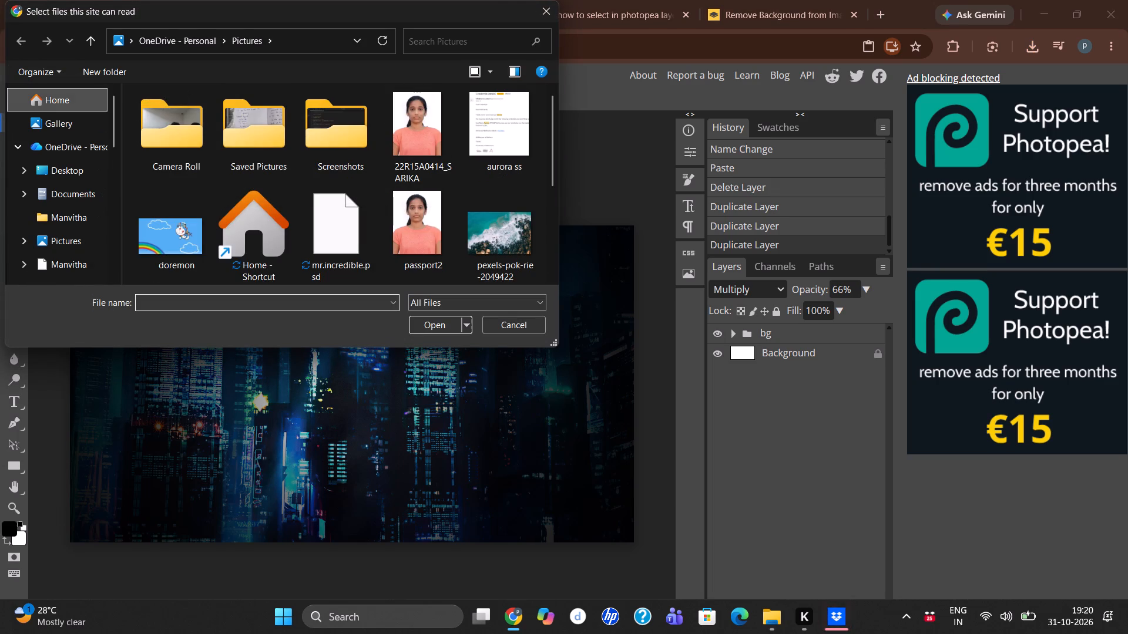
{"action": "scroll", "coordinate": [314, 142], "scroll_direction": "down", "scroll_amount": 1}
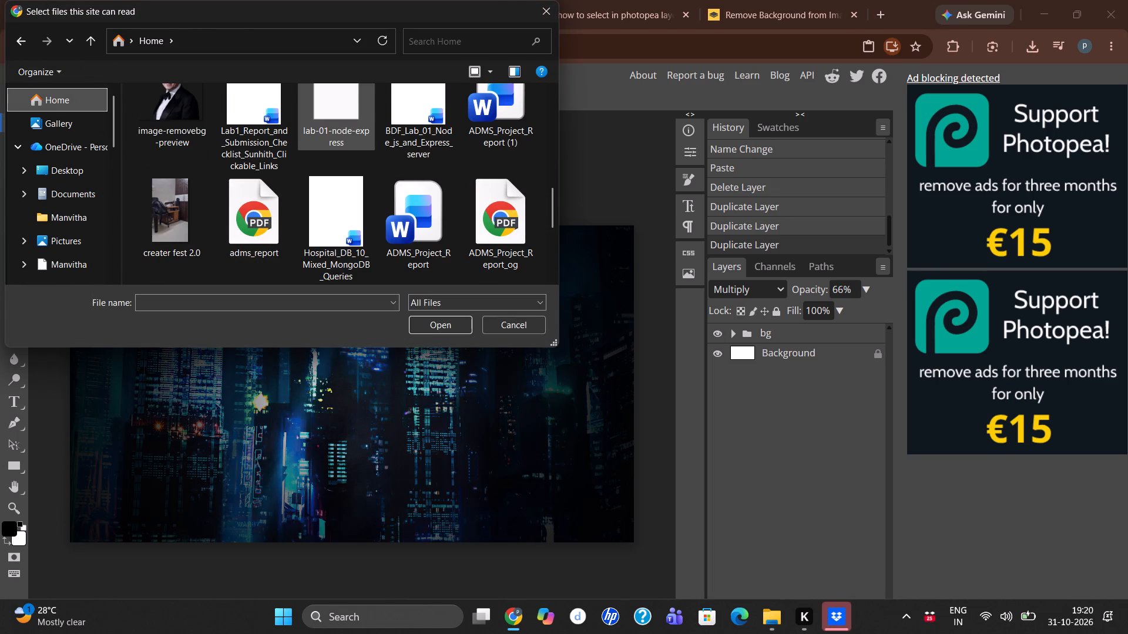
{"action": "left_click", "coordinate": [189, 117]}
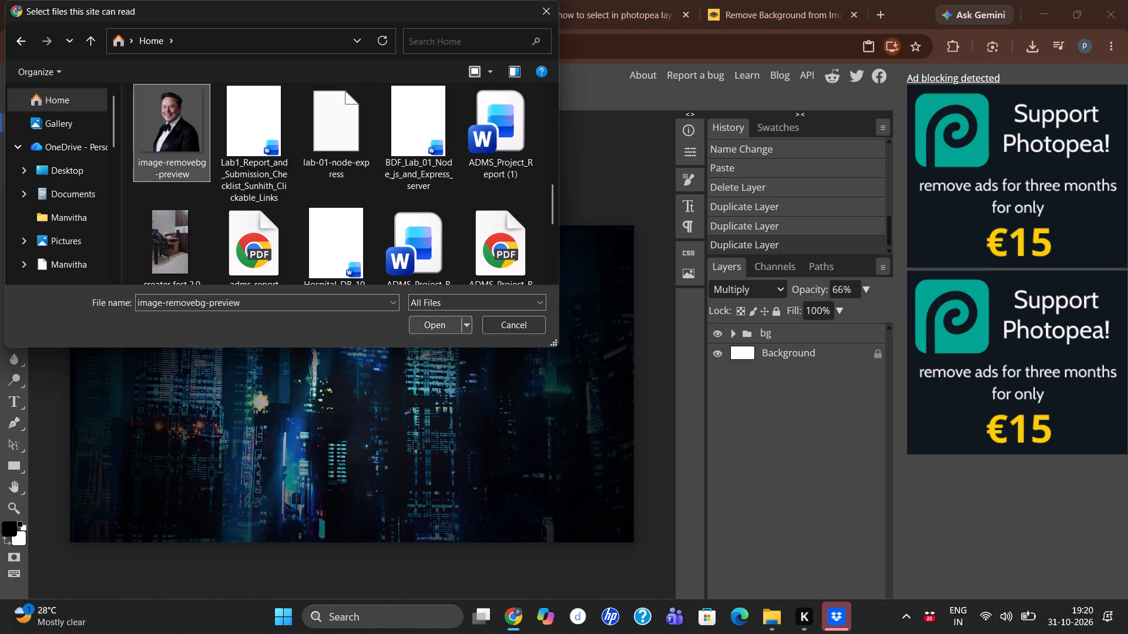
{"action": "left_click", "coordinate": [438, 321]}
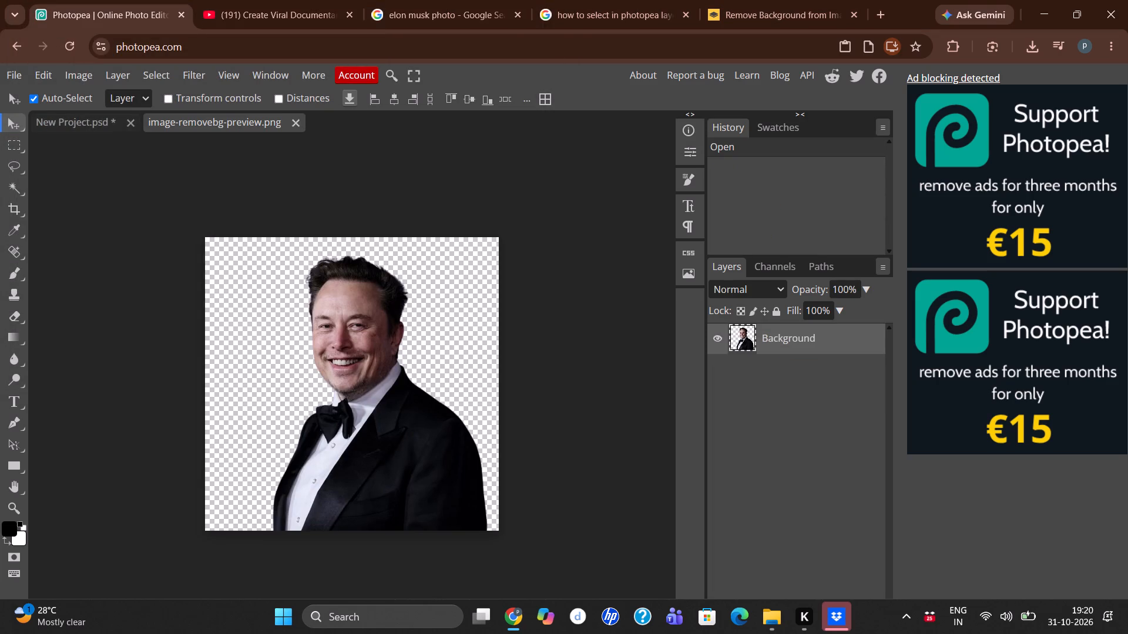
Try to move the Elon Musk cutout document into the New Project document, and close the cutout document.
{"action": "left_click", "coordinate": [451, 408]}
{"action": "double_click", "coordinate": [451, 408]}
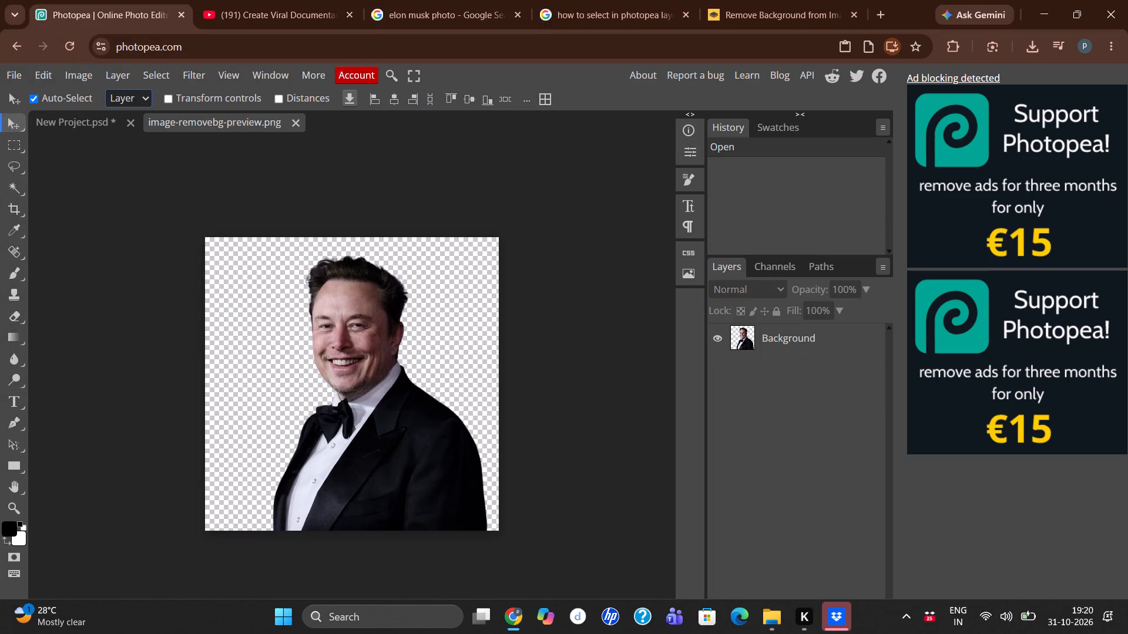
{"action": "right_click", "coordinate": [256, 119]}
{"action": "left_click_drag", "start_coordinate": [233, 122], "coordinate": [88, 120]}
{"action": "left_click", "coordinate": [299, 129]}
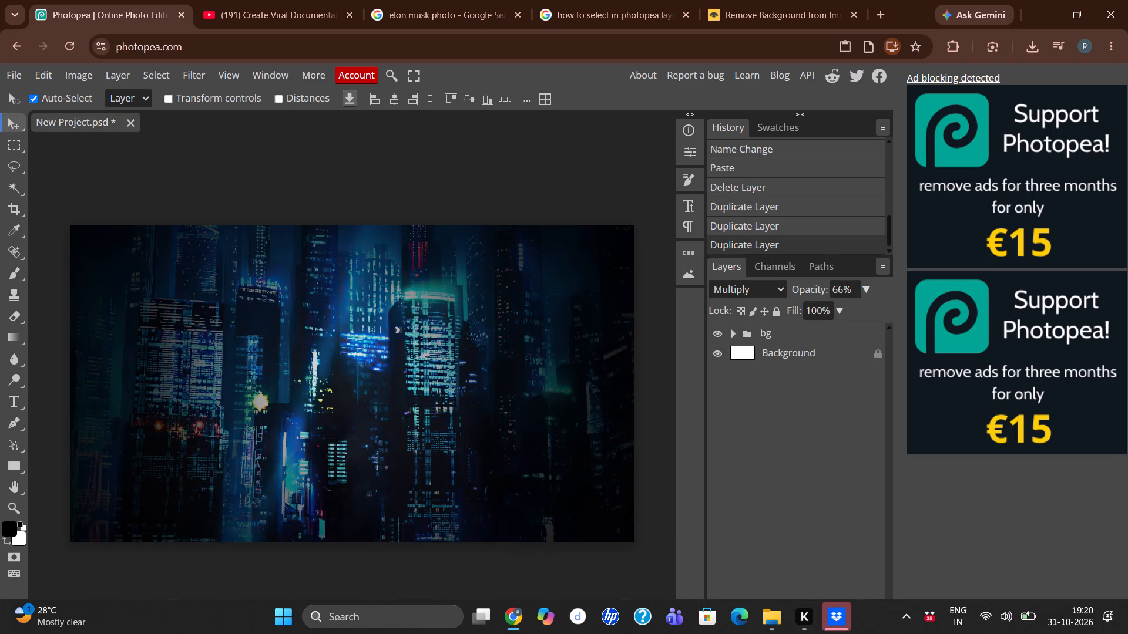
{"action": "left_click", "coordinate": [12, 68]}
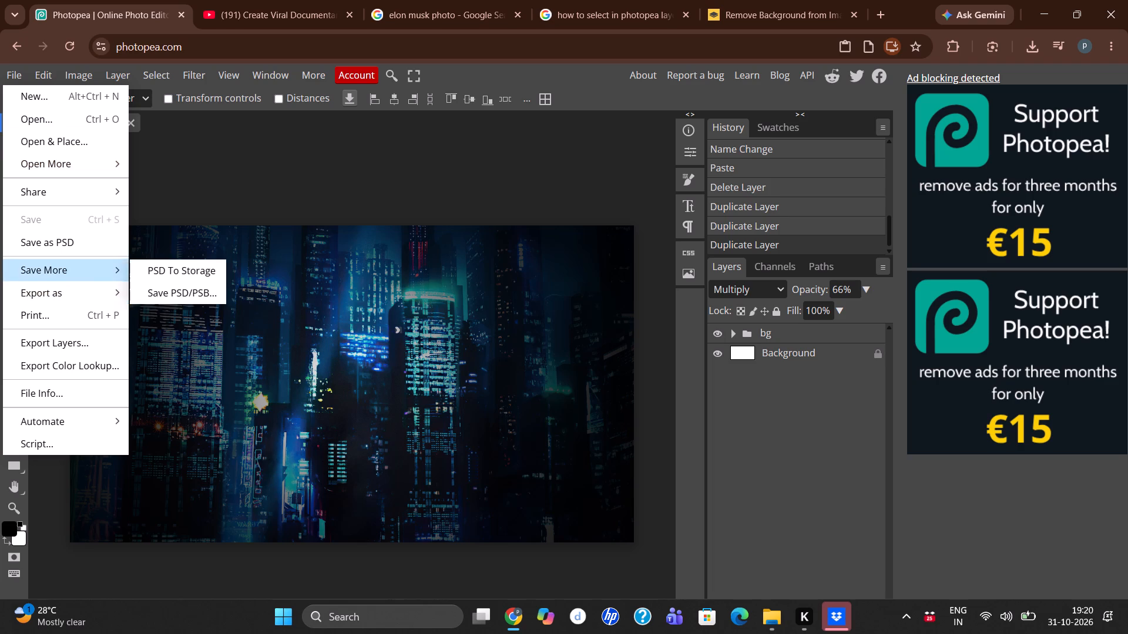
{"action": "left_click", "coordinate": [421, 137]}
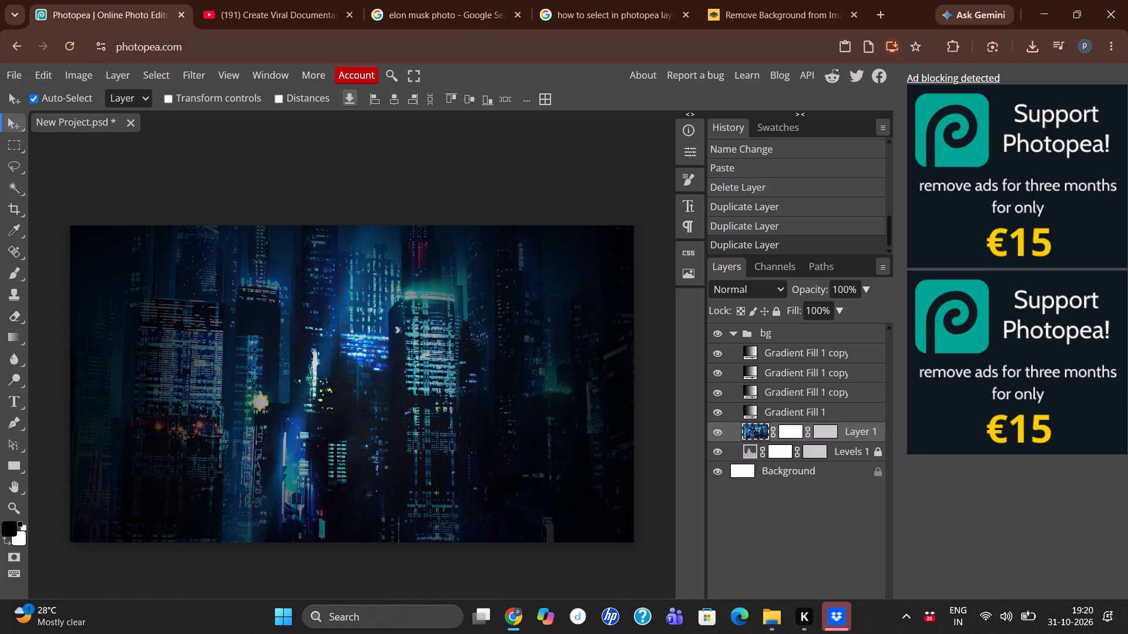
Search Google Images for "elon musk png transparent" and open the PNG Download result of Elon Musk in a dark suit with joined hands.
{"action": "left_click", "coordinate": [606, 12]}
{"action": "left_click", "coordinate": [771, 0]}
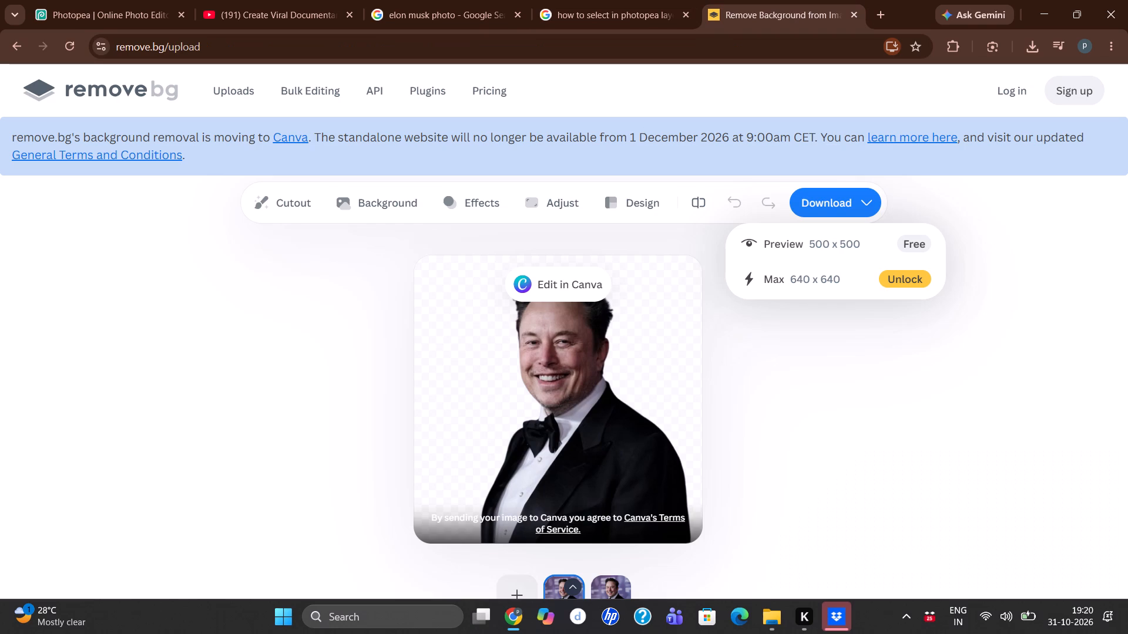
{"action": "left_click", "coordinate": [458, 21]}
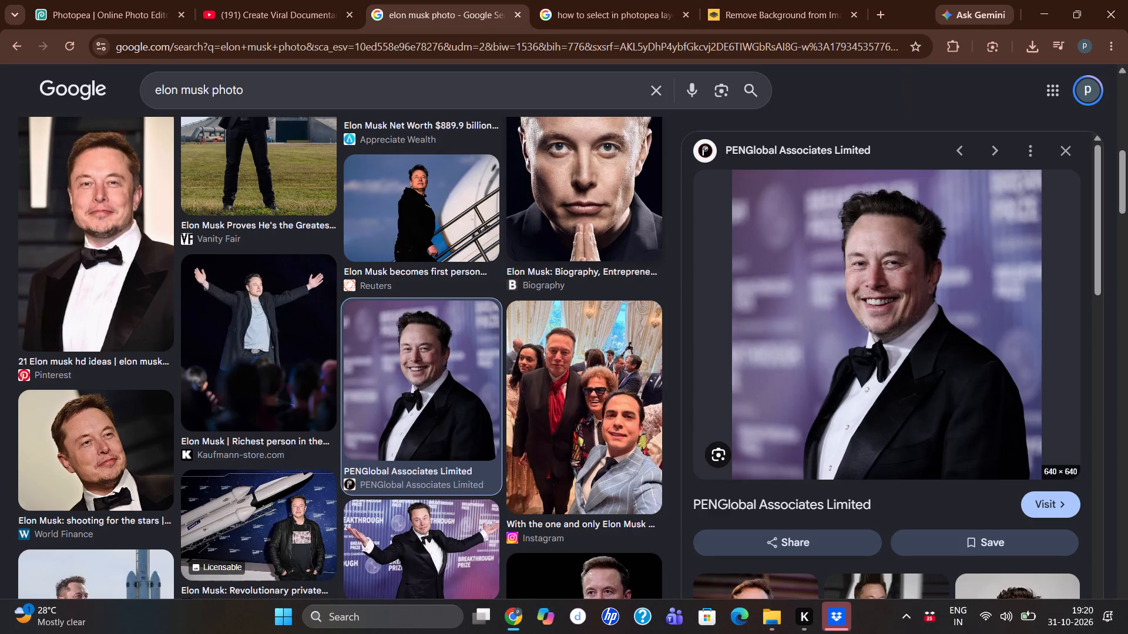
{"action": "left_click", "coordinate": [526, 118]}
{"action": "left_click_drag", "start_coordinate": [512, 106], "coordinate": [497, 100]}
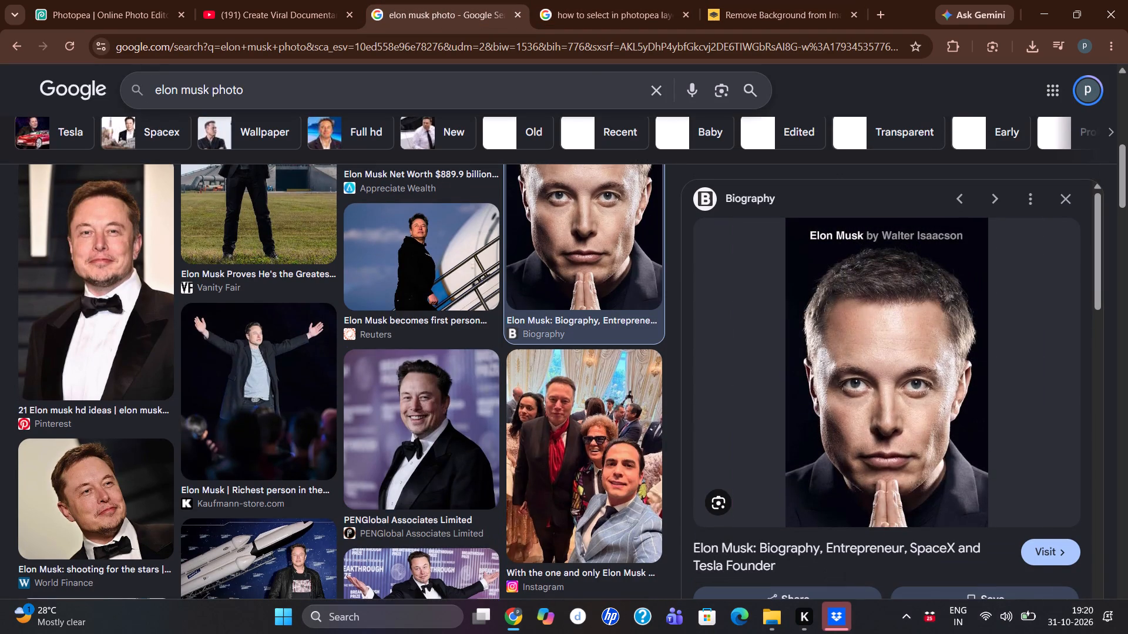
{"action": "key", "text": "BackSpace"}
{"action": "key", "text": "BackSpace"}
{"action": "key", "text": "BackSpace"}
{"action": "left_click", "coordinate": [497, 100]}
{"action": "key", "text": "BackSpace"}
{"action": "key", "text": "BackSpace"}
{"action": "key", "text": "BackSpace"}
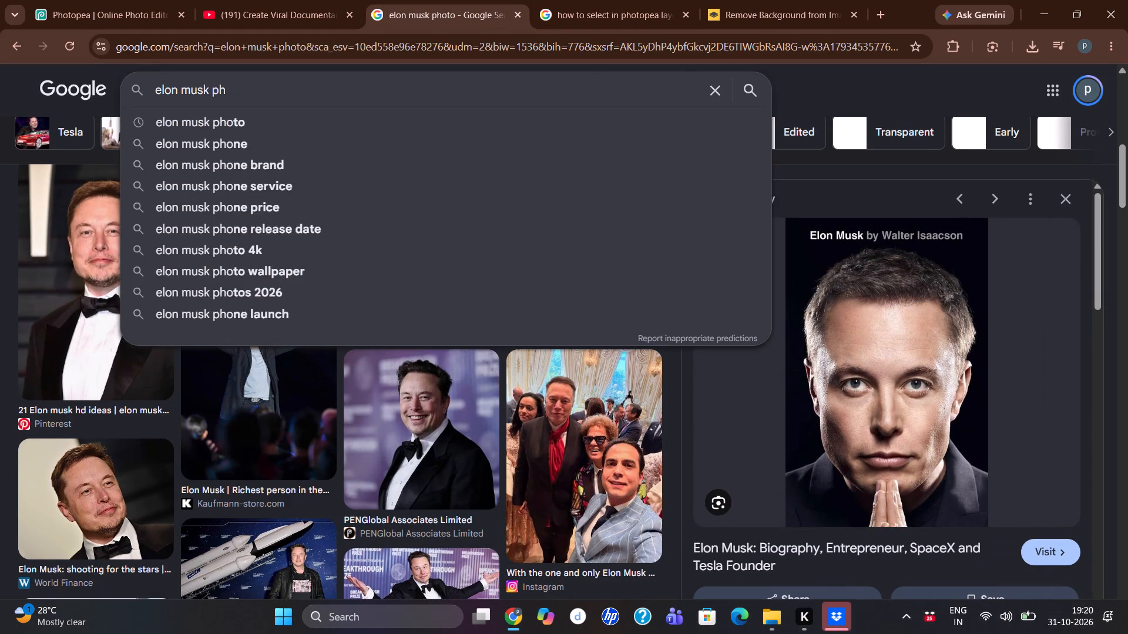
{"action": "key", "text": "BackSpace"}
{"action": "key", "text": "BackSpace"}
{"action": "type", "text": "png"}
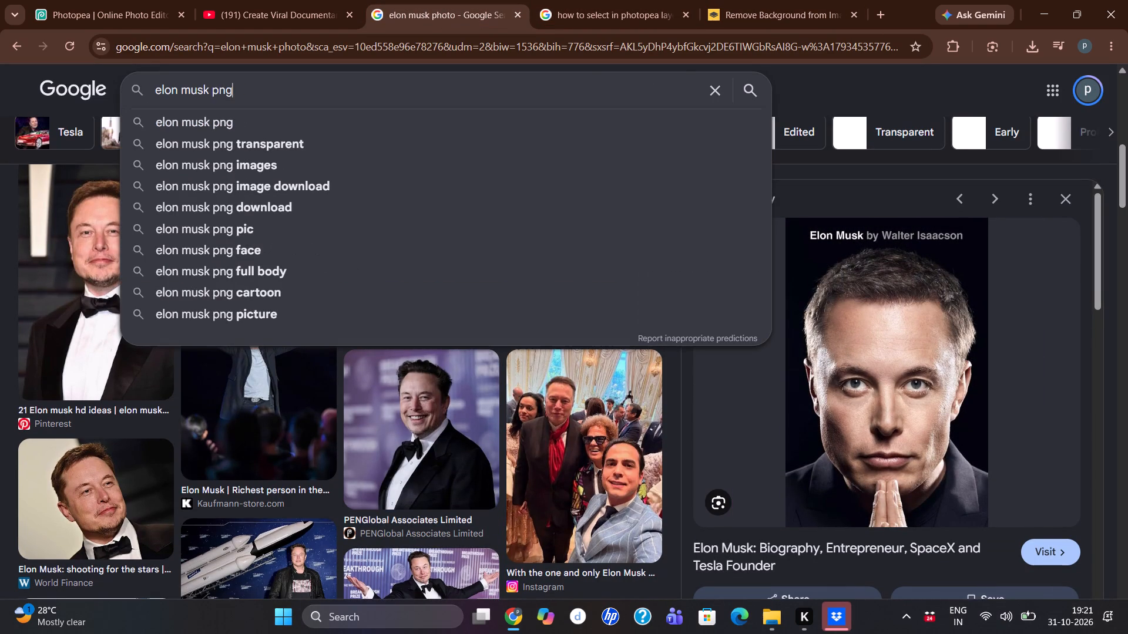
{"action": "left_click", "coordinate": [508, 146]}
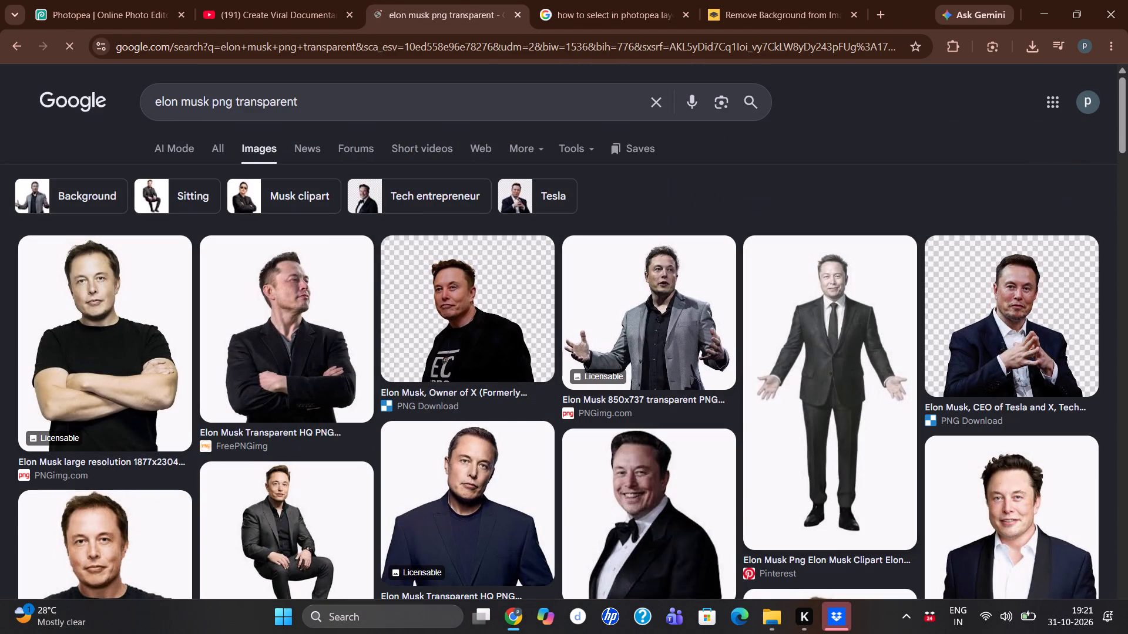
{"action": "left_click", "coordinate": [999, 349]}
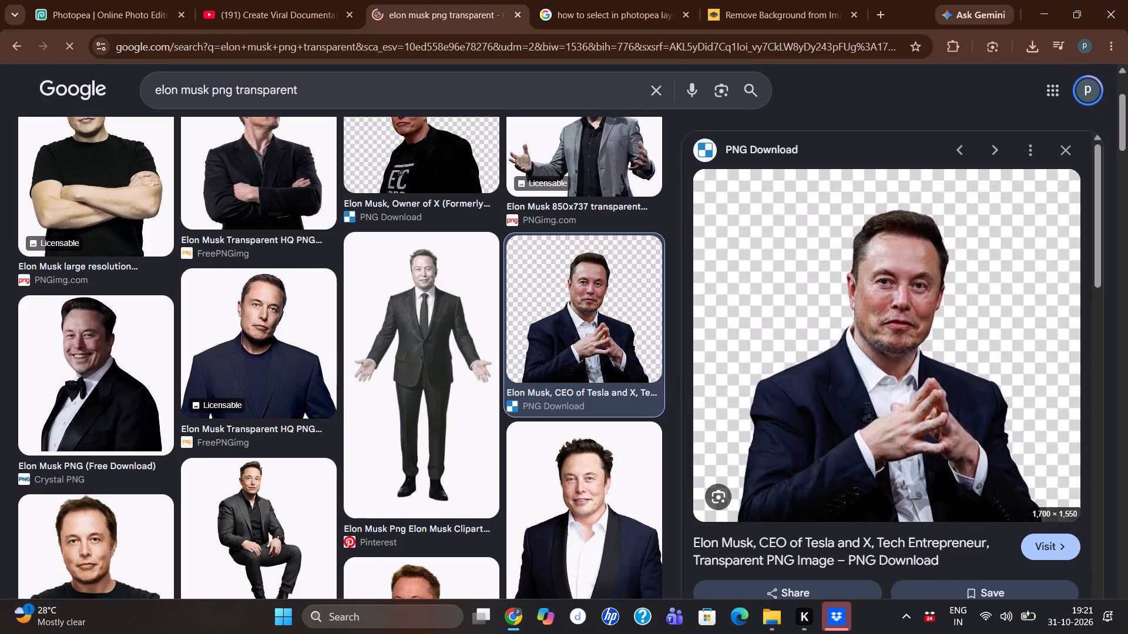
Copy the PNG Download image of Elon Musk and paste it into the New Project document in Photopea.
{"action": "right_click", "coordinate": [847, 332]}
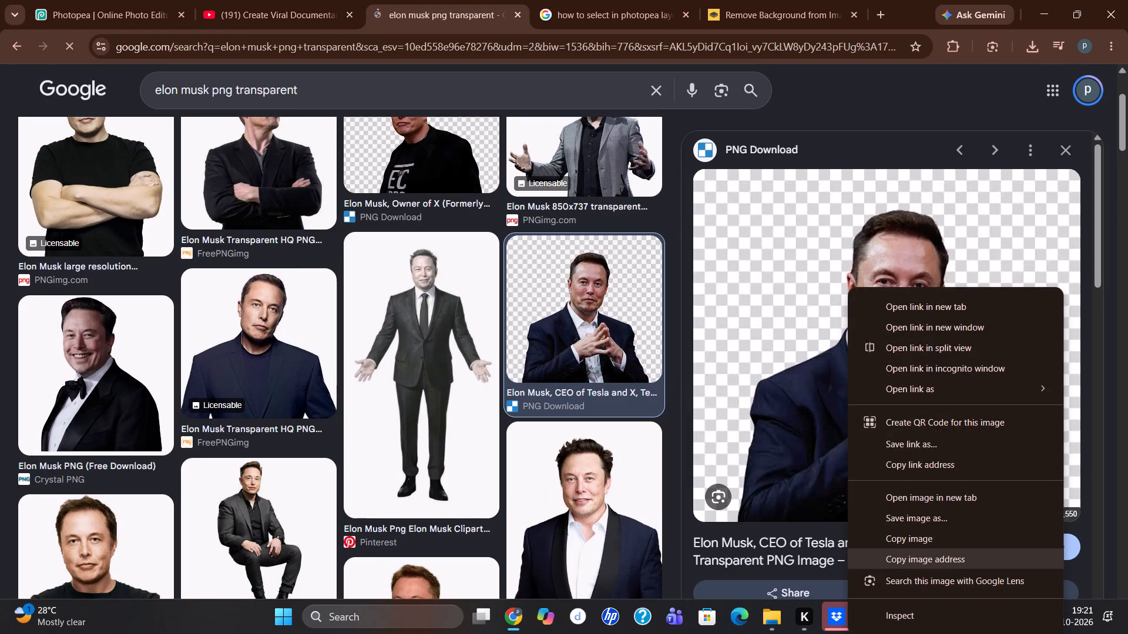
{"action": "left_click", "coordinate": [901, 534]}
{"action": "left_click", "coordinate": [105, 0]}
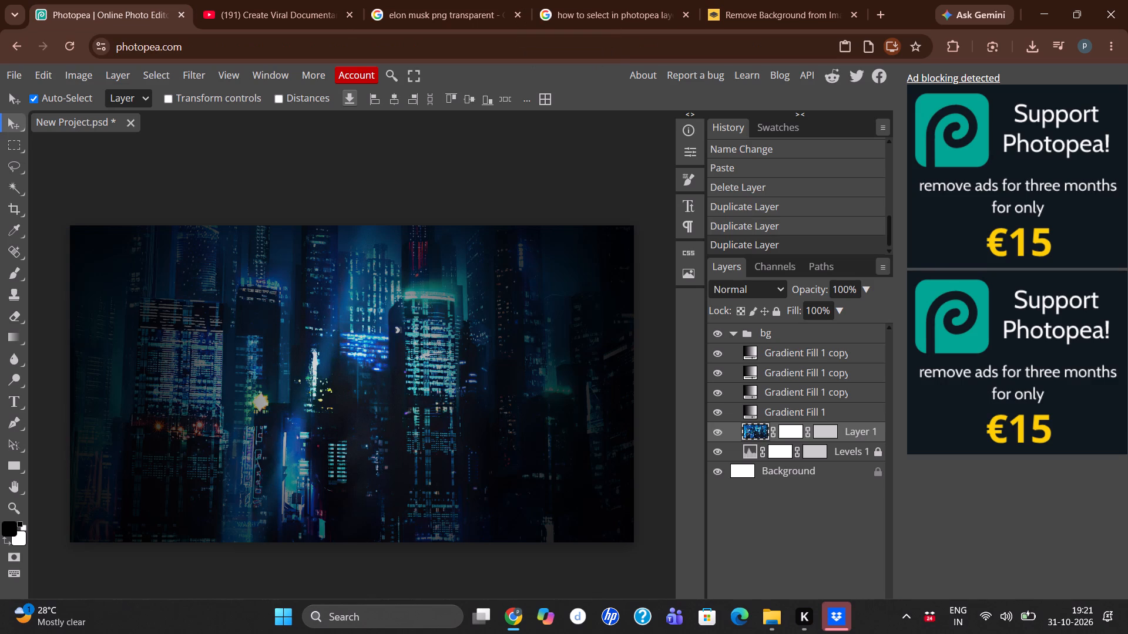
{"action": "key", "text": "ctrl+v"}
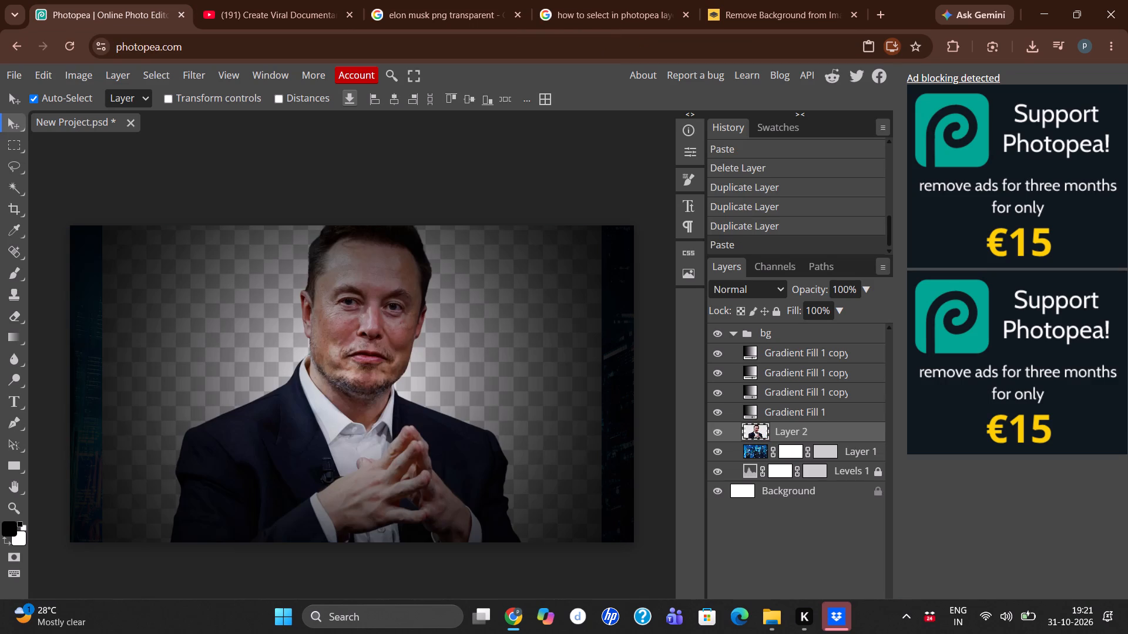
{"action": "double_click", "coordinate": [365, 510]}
Undo the paste, the gradient layer duplicates and the layer deletion to bring back the original Elon Musk photo layer.
{"action": "key", "text": "ctrl+z"}
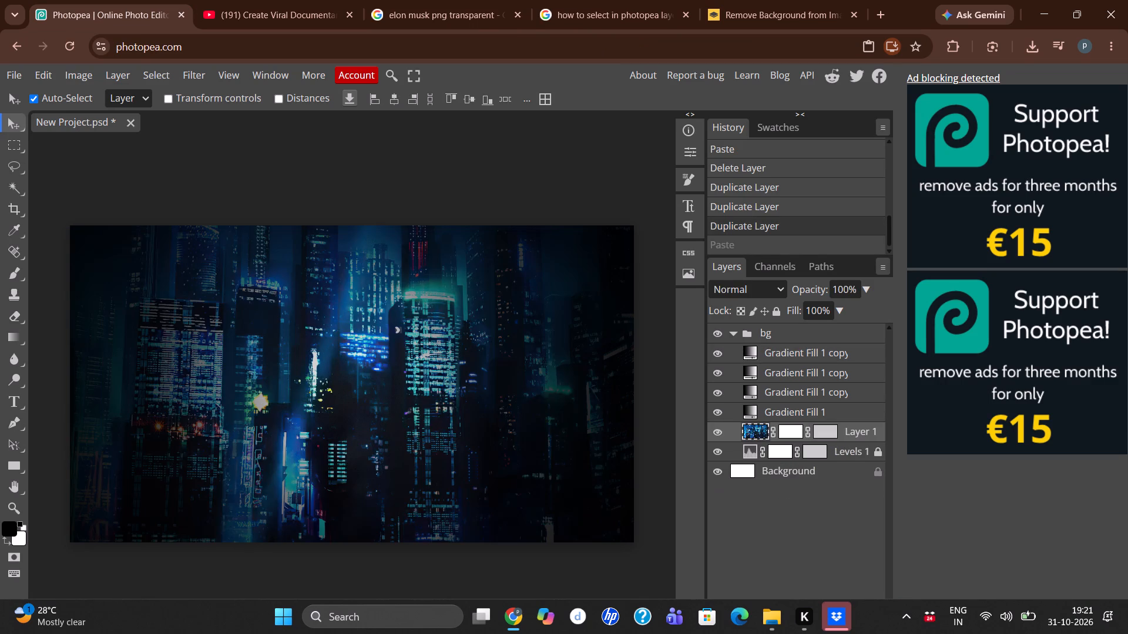
{"action": "key", "text": "ctrl+z"}
{"action": "key", "text": "ctrl+z"}
{"action": "key", "text": "ctrl+z"}
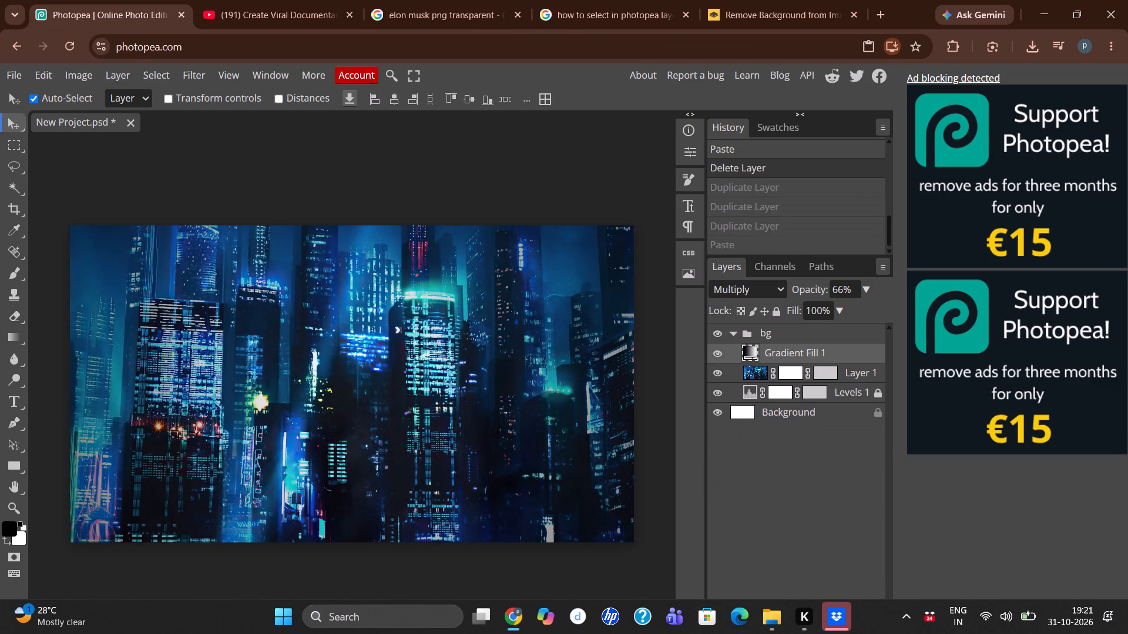
{"action": "key", "text": "ctrl+z"}
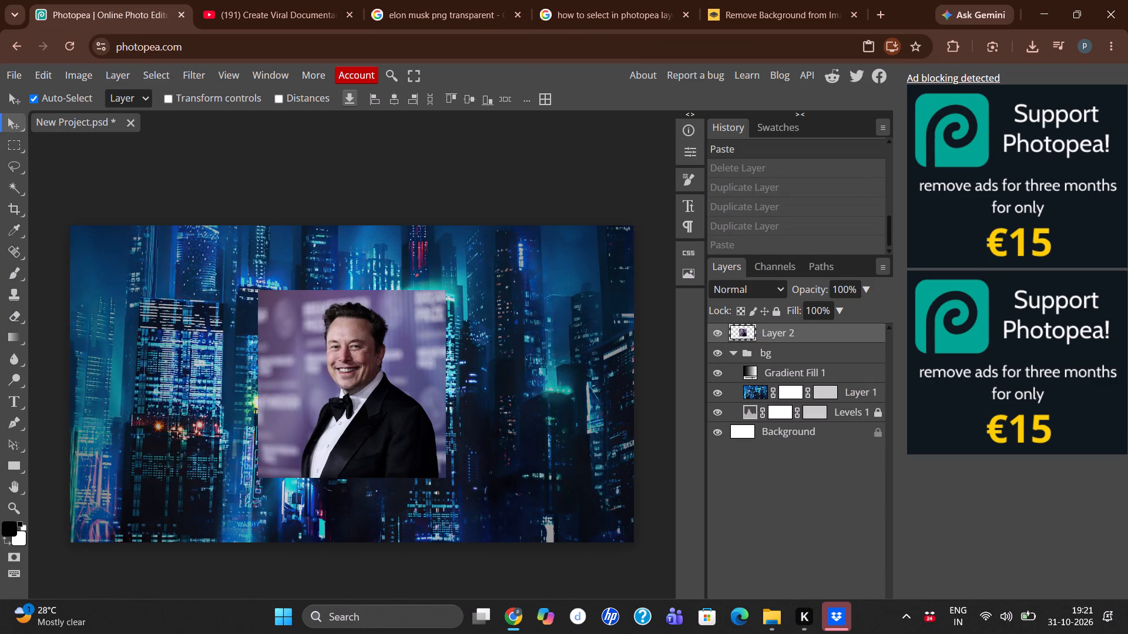
Collapse the bg group and cut Elon Musk out of the Layer 2 photo with Magic Cut, outputting to a new layer.
{"action": "left_click", "coordinate": [741, 358]}
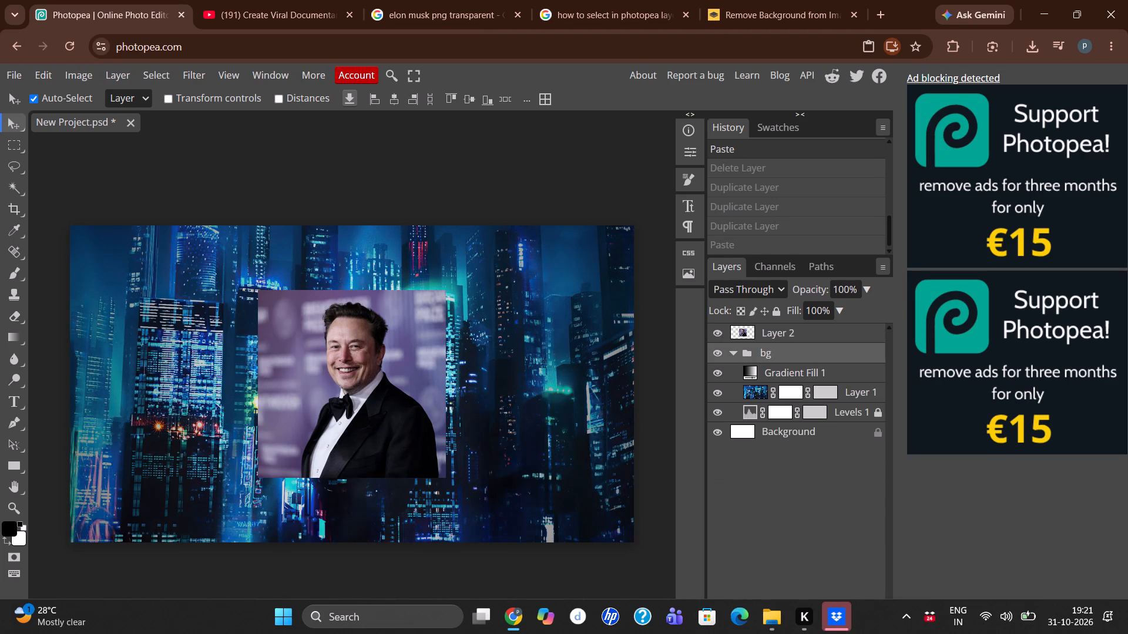
{"action": "left_click", "coordinate": [733, 351]}
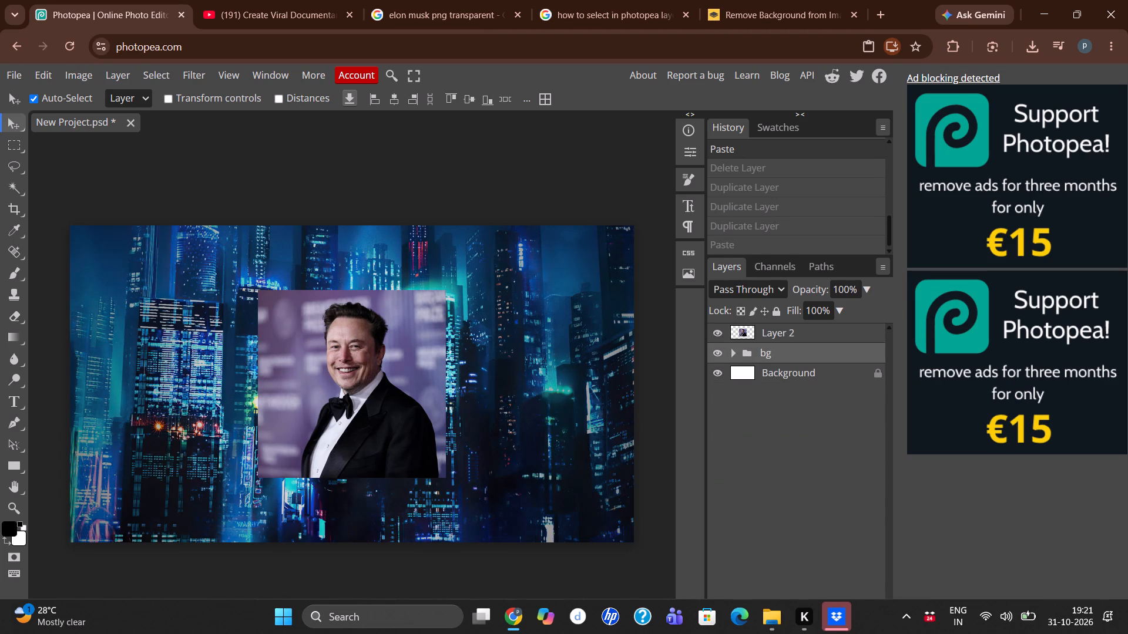
{"action": "left_click", "coordinate": [845, 327]}
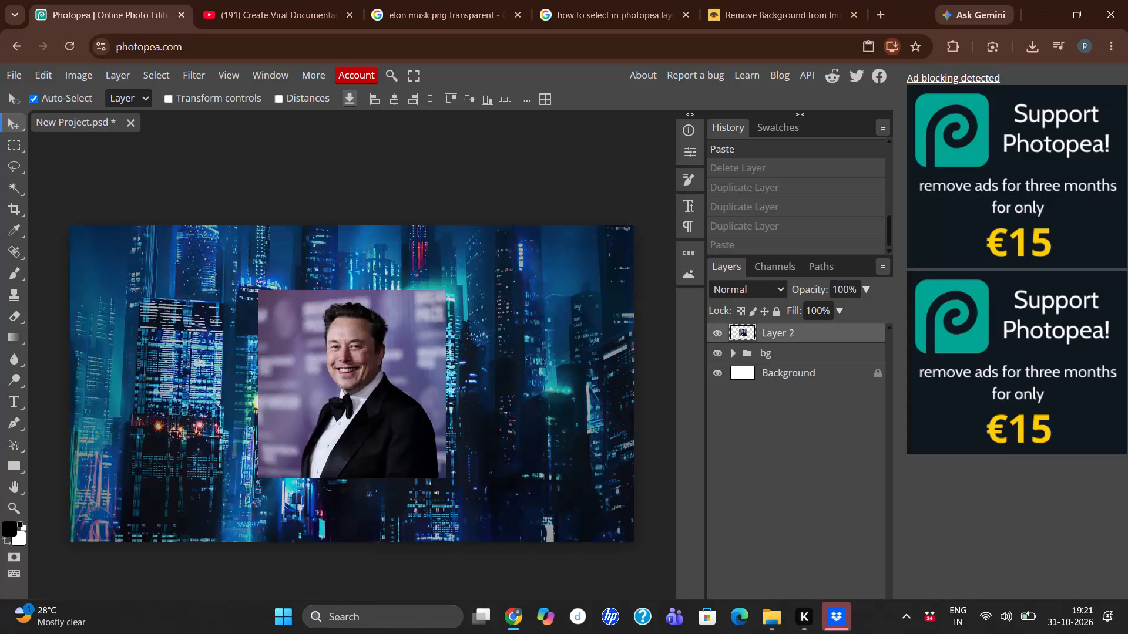
{"action": "left_click", "coordinate": [371, 407]}
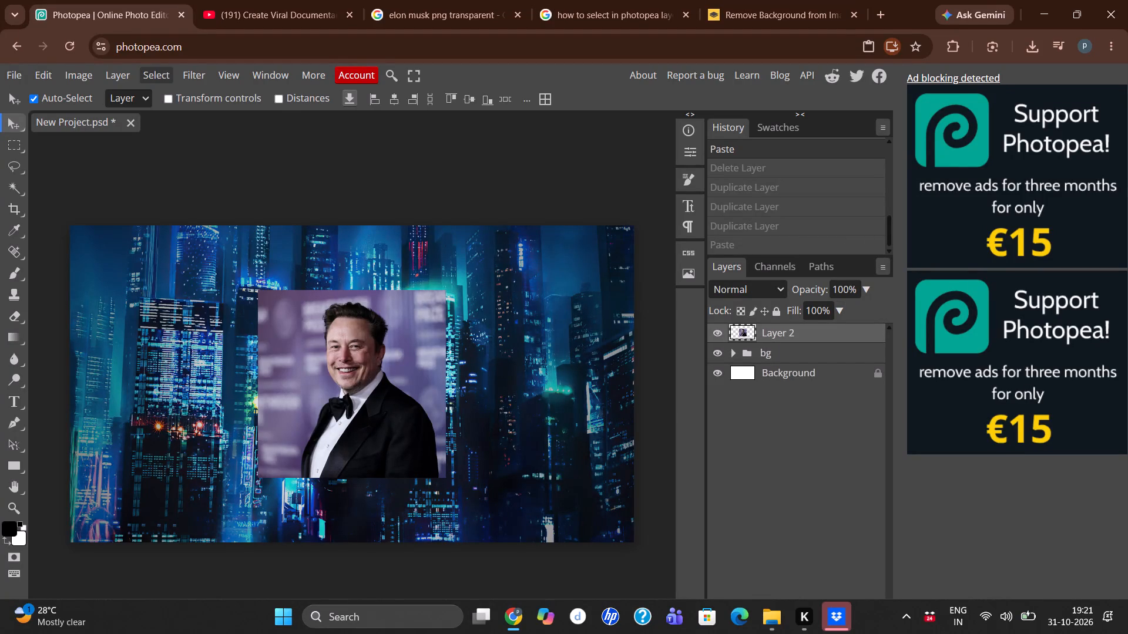
{"action": "left_click", "coordinate": [158, 68]}
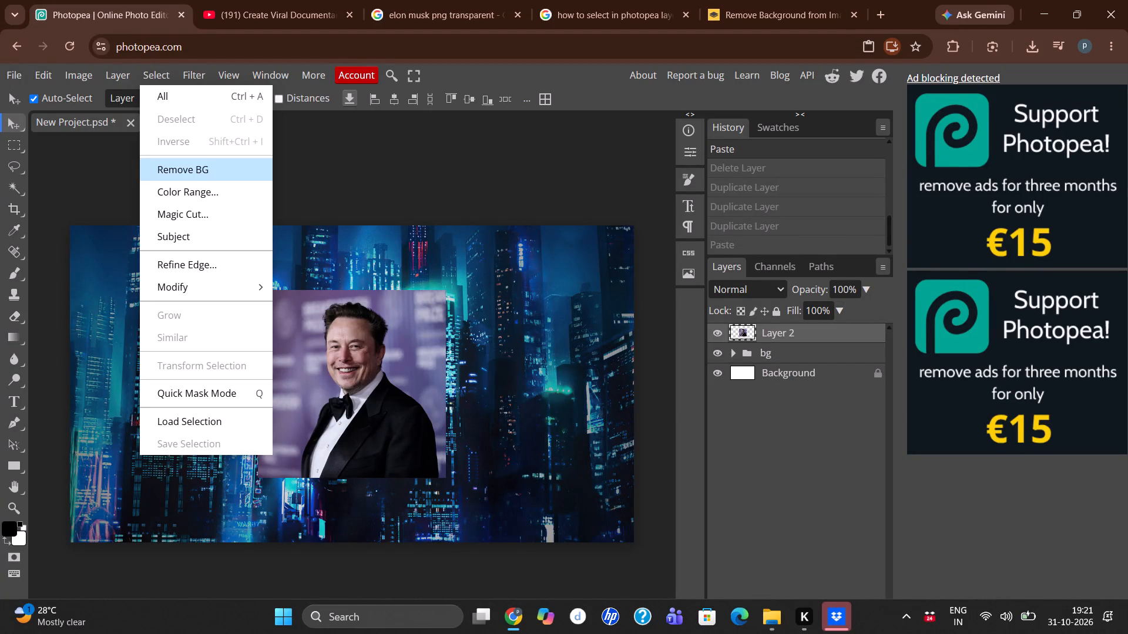
{"action": "left_click", "coordinate": [208, 217]}
{"action": "left_click", "coordinate": [208, 217]}
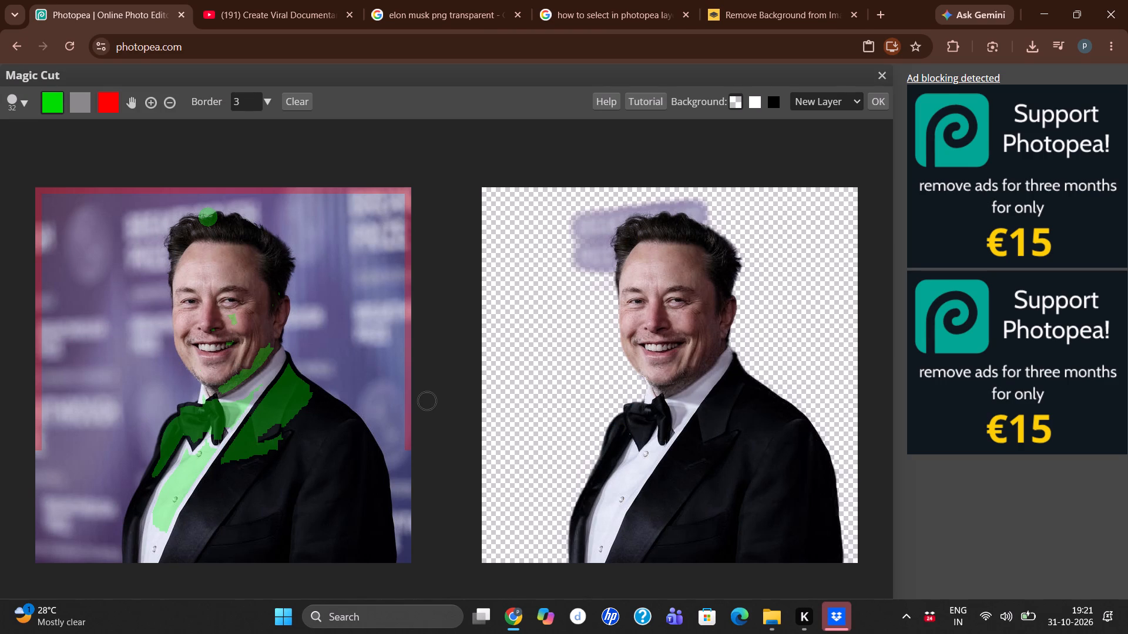
{"action": "left_click", "coordinate": [778, 347]}
{"action": "left_click", "coordinate": [885, 102]}
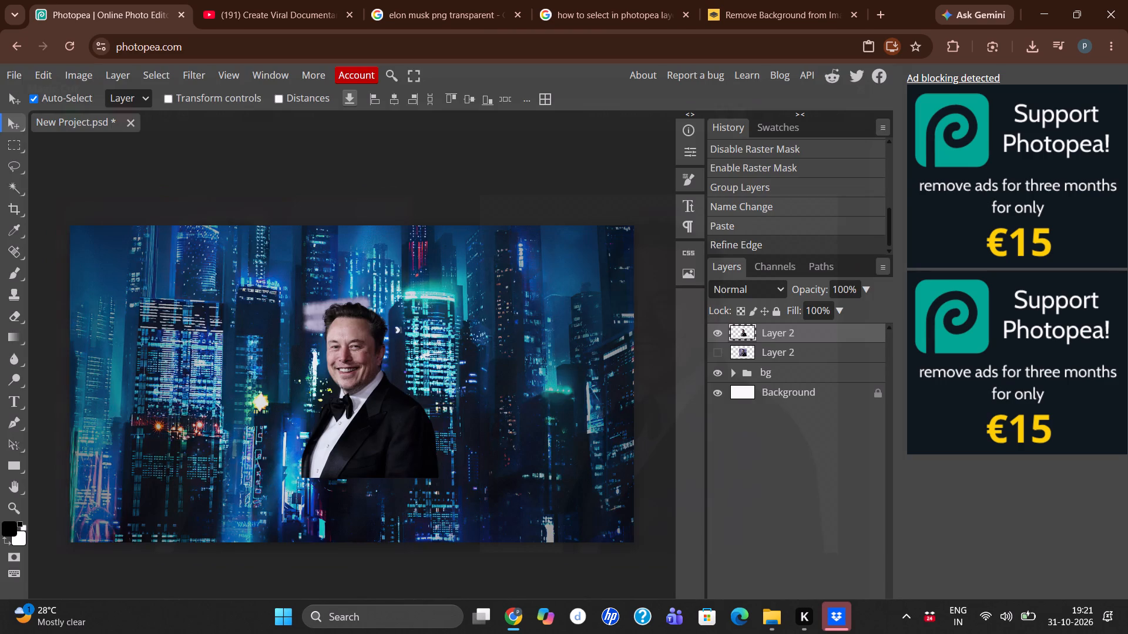
Turn on Transform controls and move the Elon Musk cutout from the centre toward the right half of the city background.
{"action": "left_click", "coordinate": [377, 386]}
{"action": "left_click", "coordinate": [361, 463], "text": "ctrl"}
{"action": "key", "text": "ctrl+plus"}
{"action": "key", "text": "ctrl+plus"}
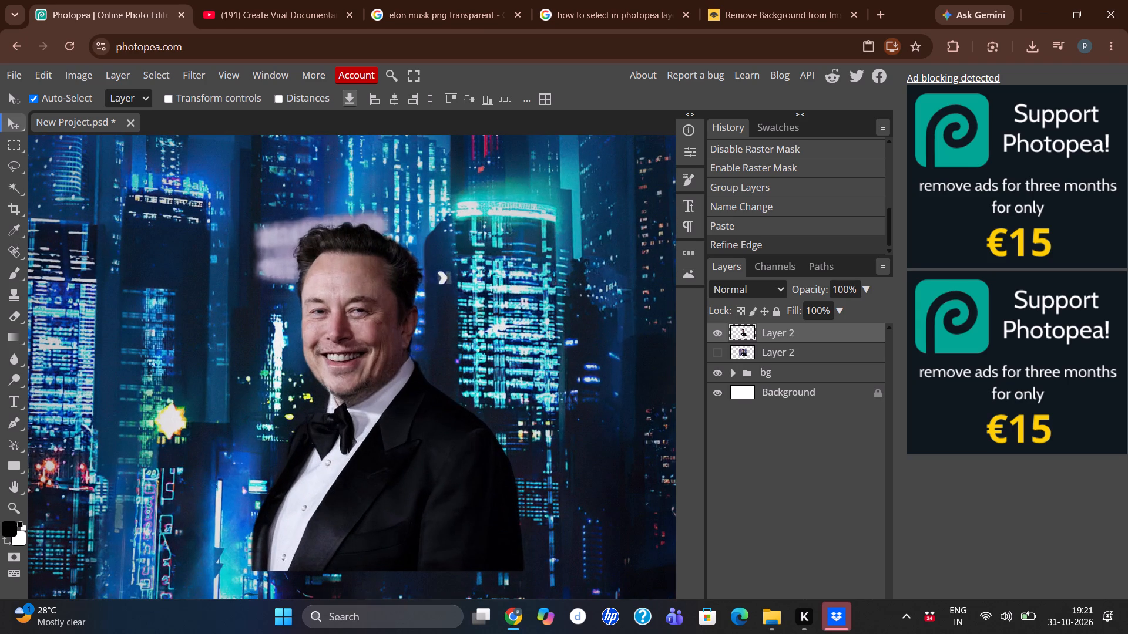
{"action": "key", "text": "ctrl+minus"}
{"action": "key", "text": "ctrl+minus"}
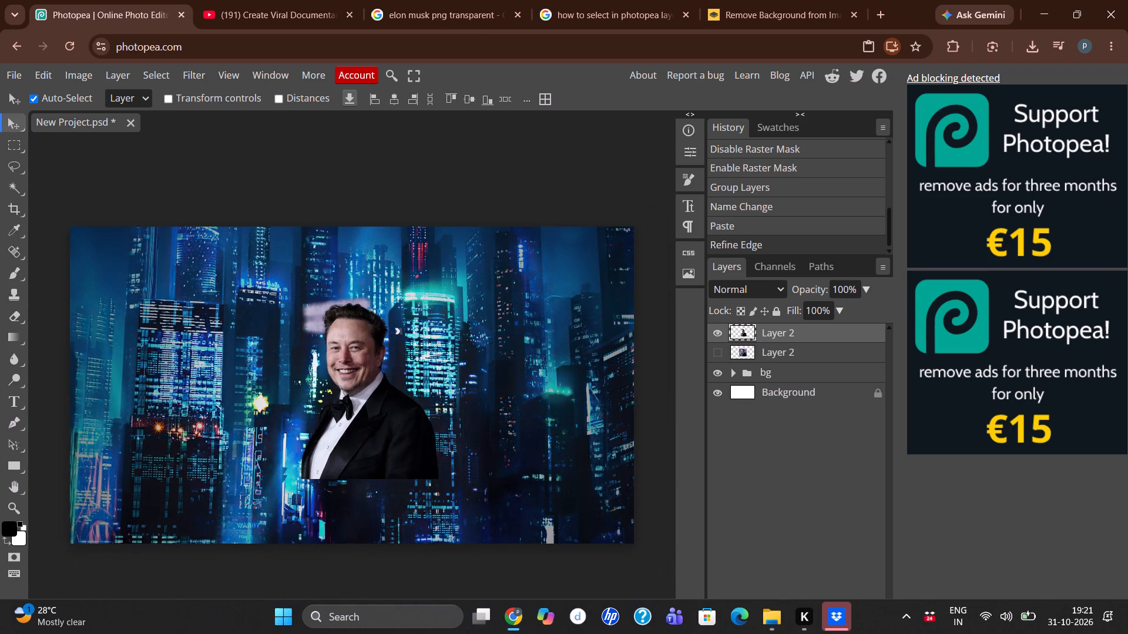
{"action": "left_click", "coordinate": [370, 434]}
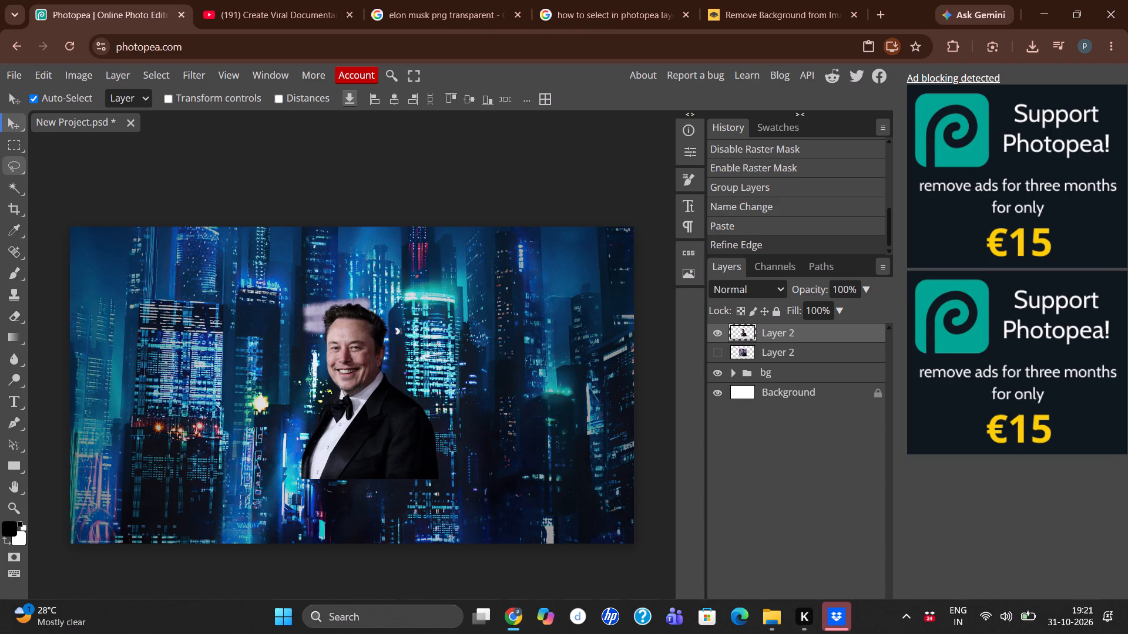
{"action": "left_click", "coordinate": [174, 100]}
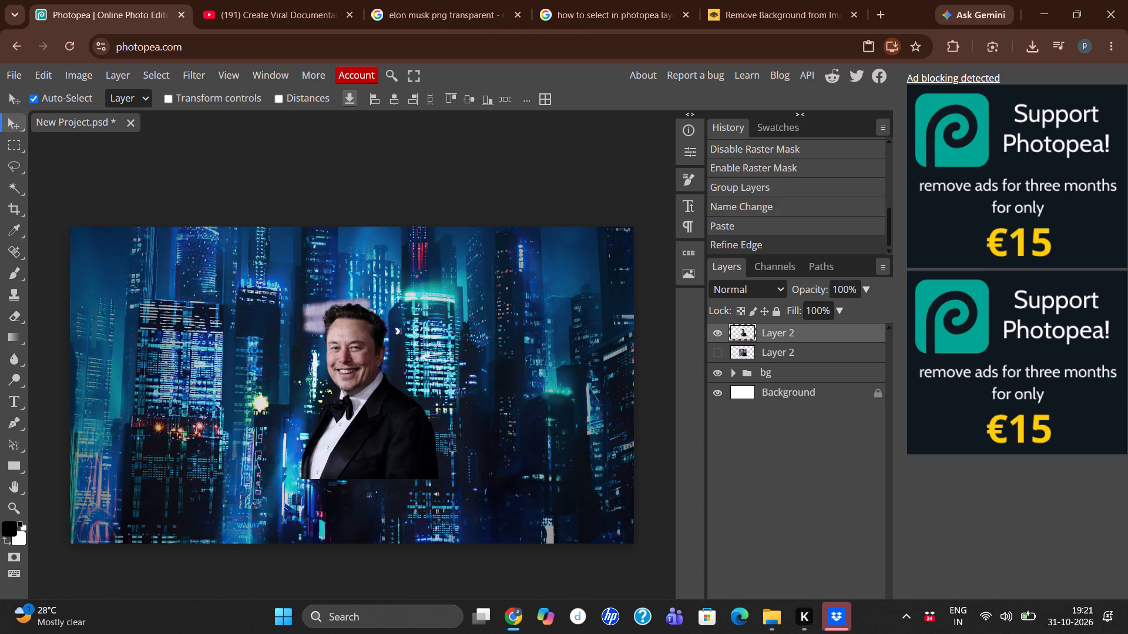
{"action": "left_click", "coordinate": [169, 99]}
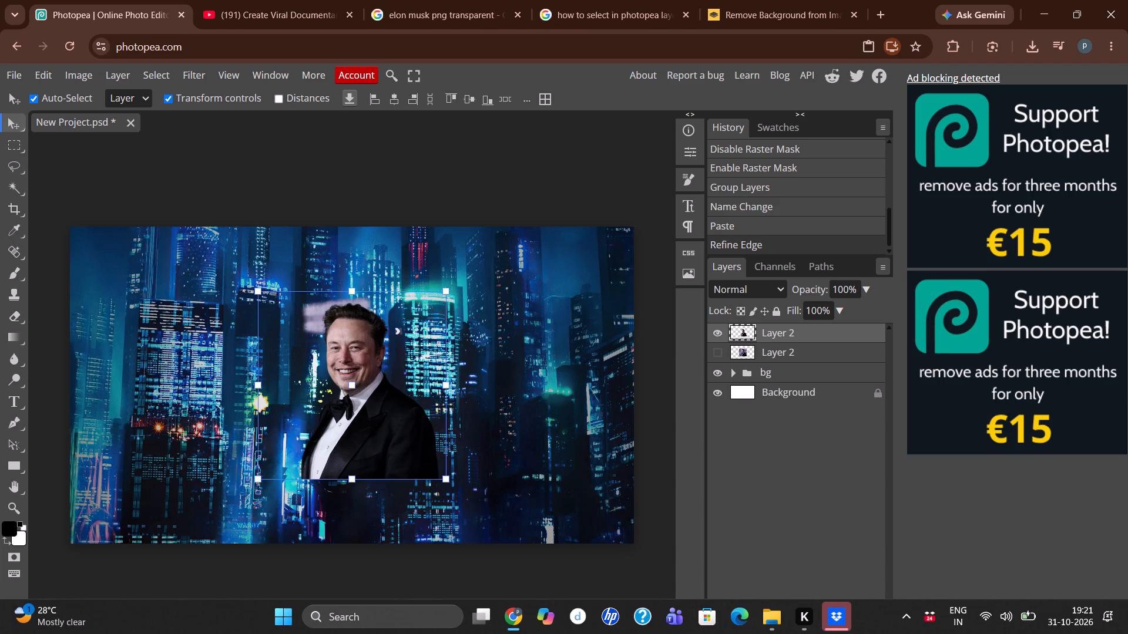
{"action": "left_click", "coordinate": [345, 376]}
{"action": "left_click_drag", "start_coordinate": [345, 376], "coordinate": [456, 409]}
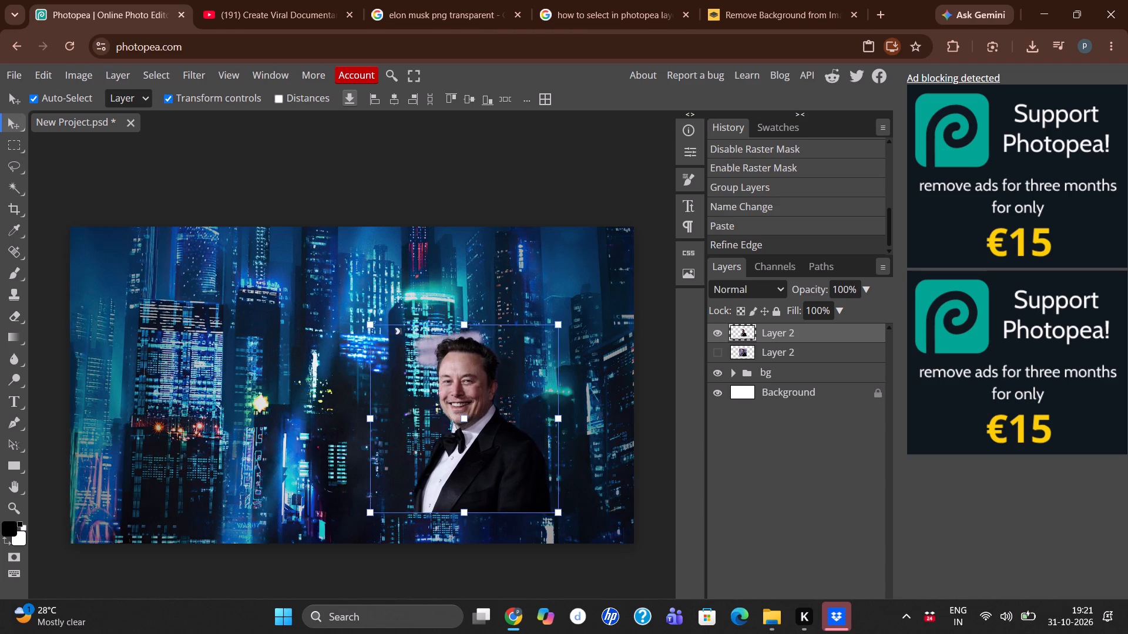
{"action": "left_click_drag", "start_coordinate": [456, 409], "coordinate": [441, 378]}
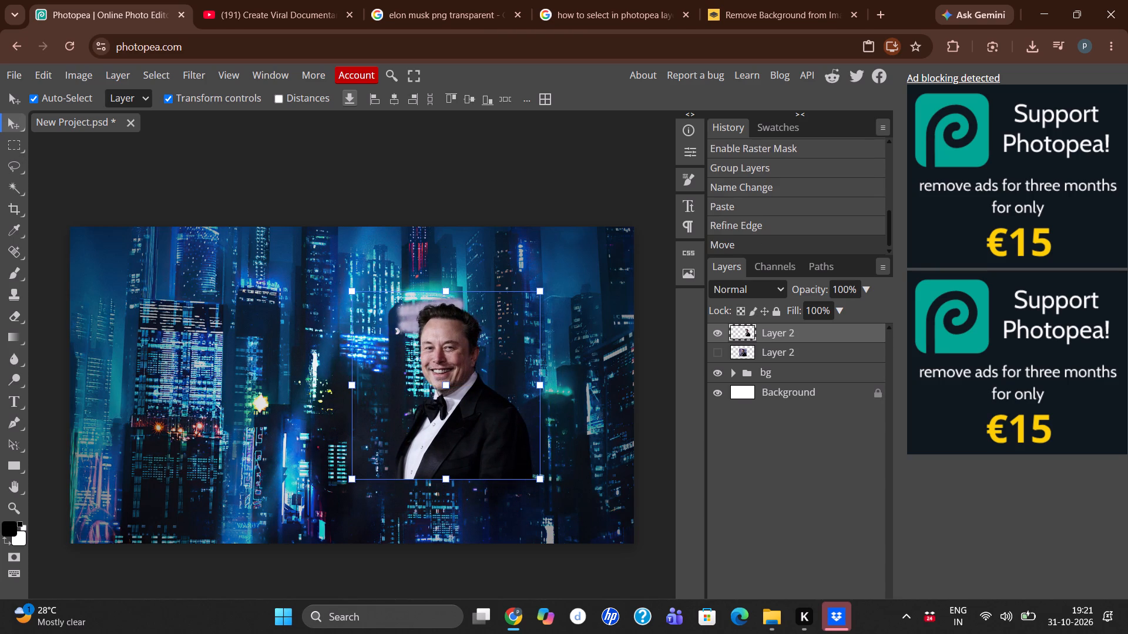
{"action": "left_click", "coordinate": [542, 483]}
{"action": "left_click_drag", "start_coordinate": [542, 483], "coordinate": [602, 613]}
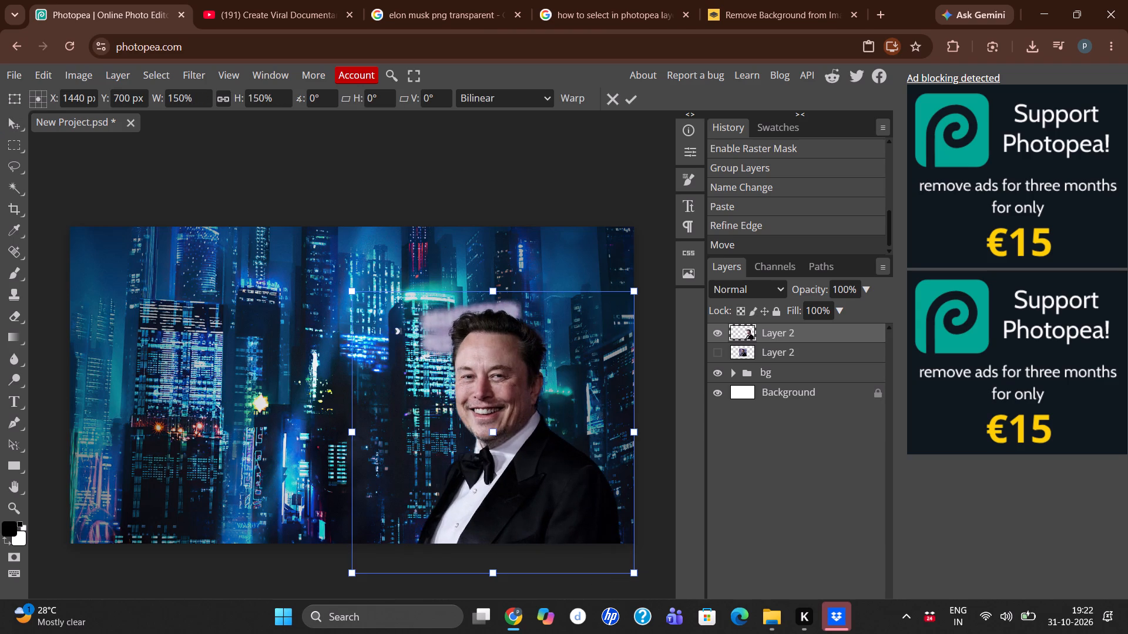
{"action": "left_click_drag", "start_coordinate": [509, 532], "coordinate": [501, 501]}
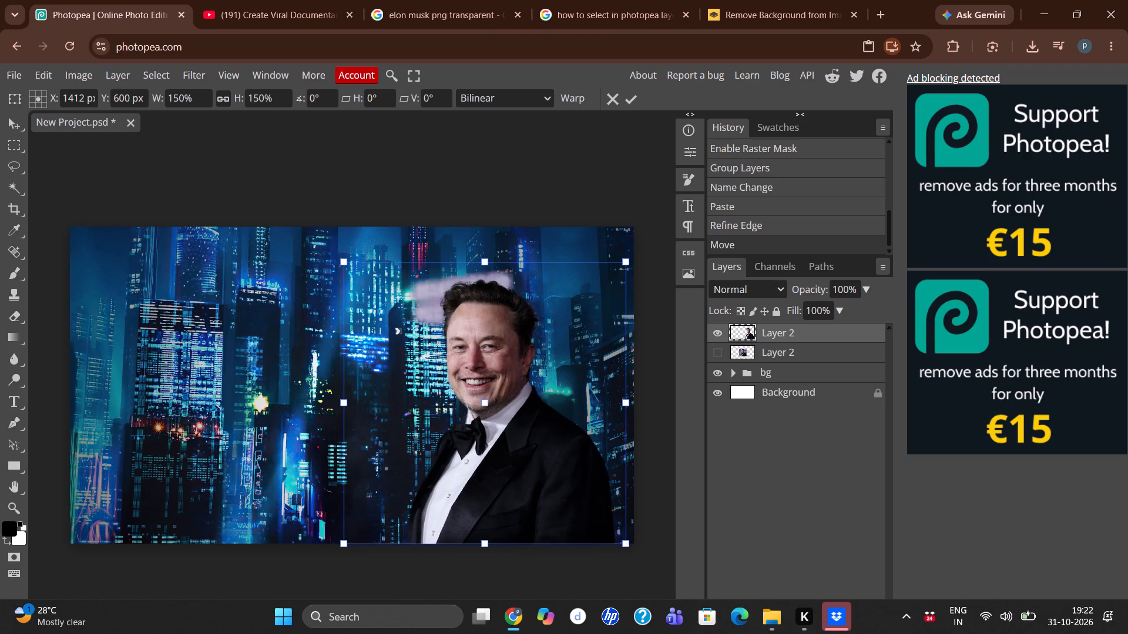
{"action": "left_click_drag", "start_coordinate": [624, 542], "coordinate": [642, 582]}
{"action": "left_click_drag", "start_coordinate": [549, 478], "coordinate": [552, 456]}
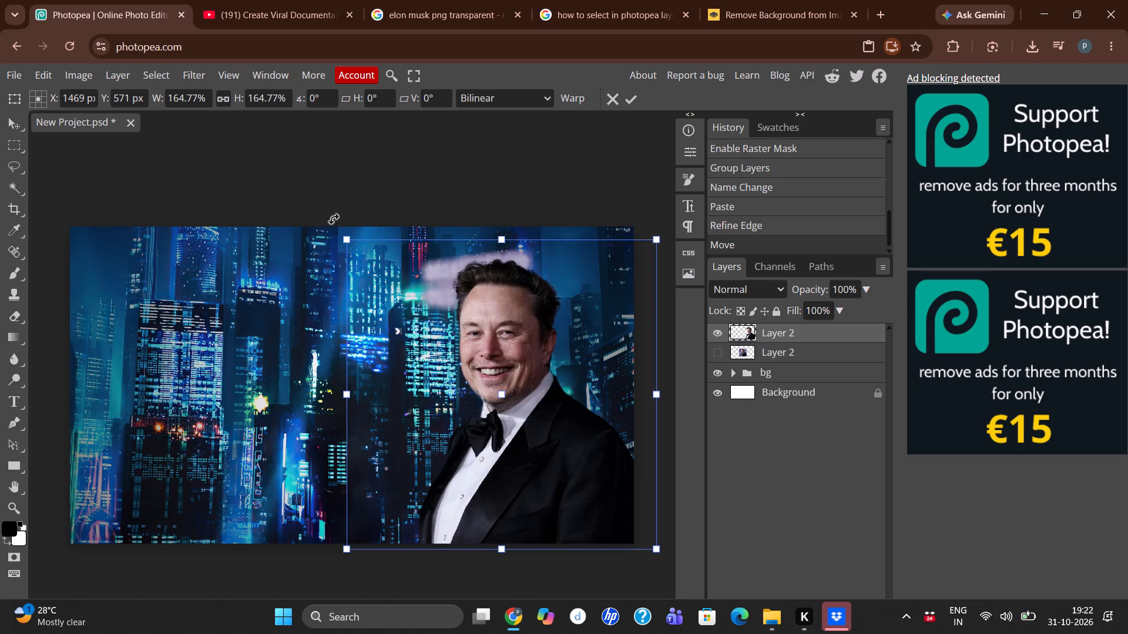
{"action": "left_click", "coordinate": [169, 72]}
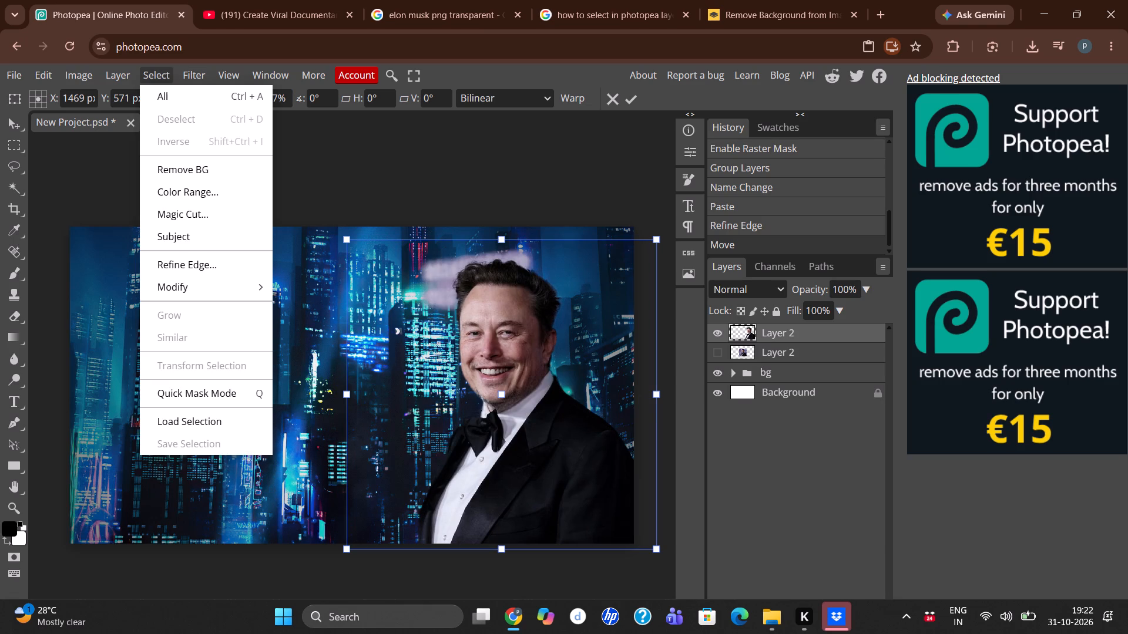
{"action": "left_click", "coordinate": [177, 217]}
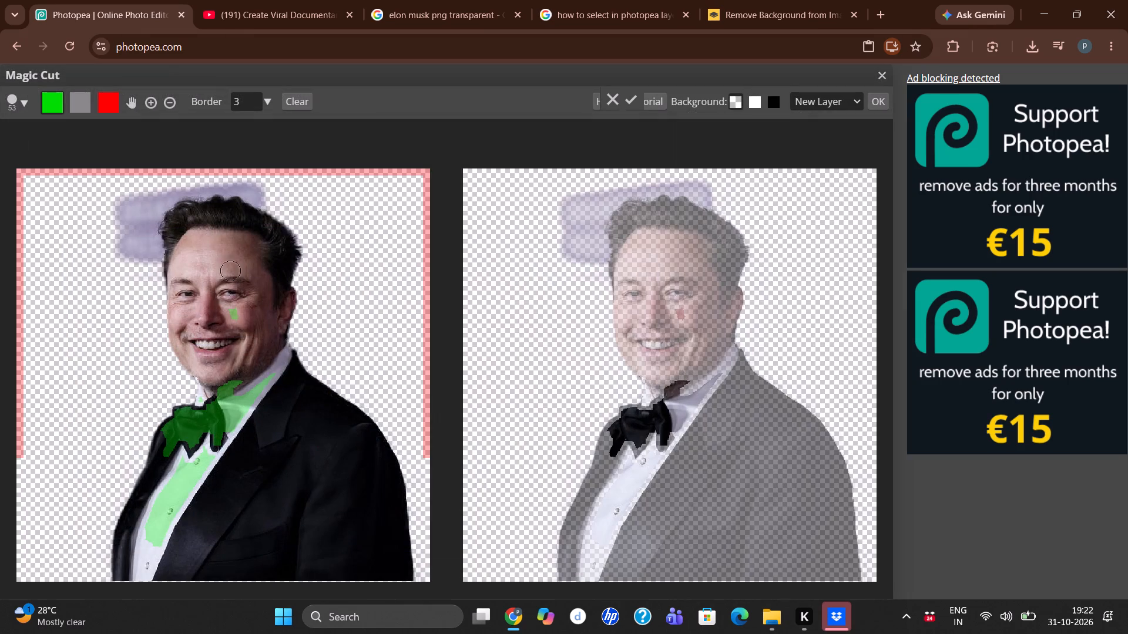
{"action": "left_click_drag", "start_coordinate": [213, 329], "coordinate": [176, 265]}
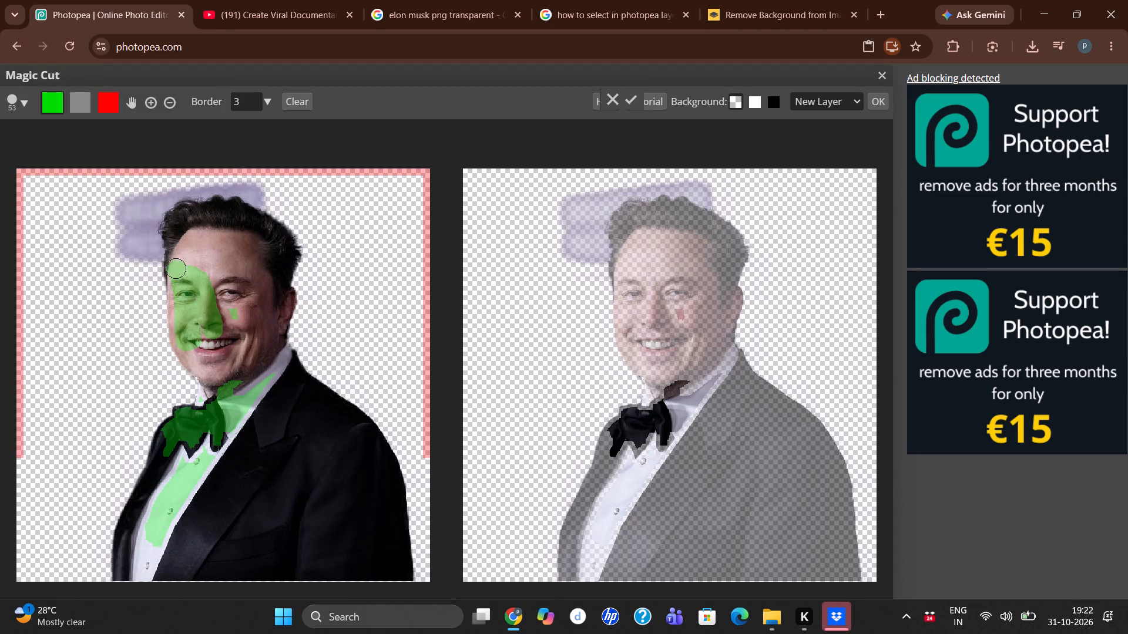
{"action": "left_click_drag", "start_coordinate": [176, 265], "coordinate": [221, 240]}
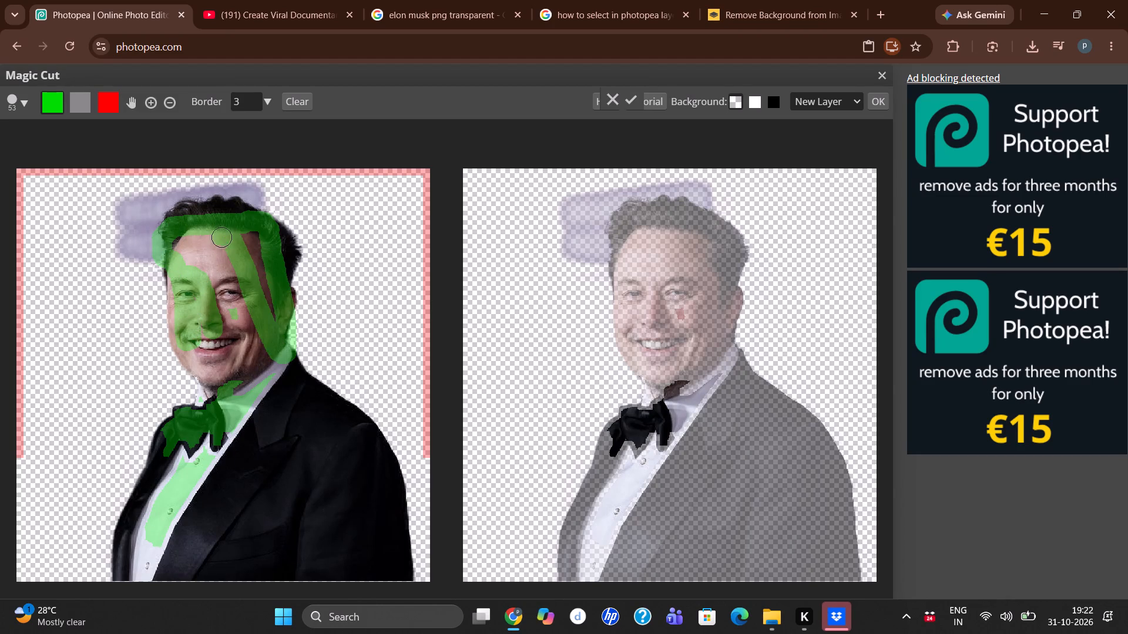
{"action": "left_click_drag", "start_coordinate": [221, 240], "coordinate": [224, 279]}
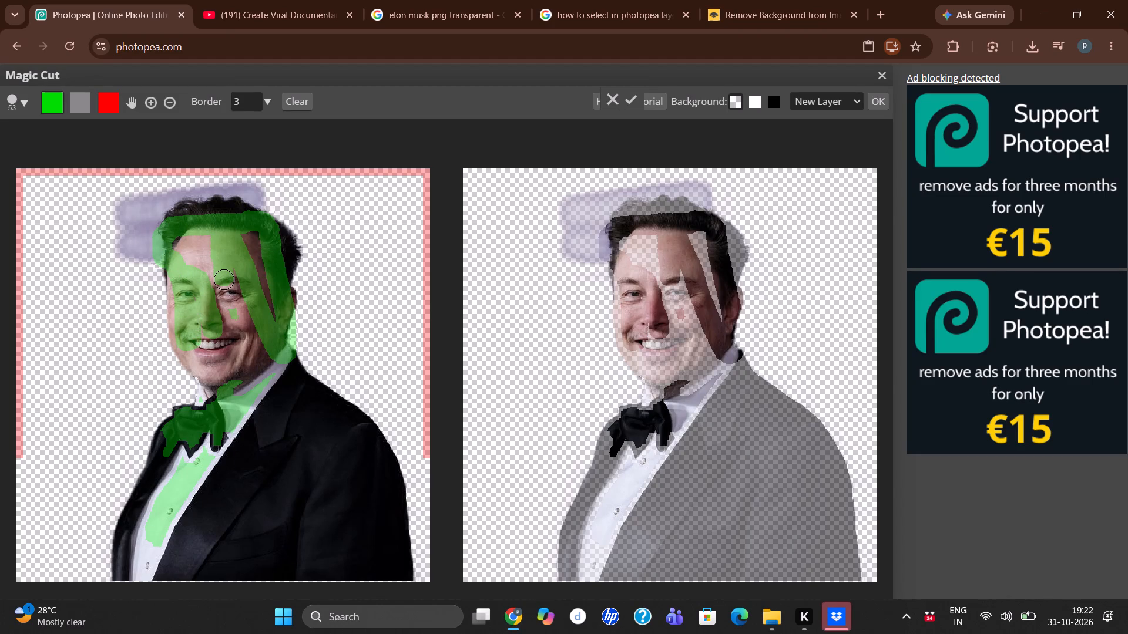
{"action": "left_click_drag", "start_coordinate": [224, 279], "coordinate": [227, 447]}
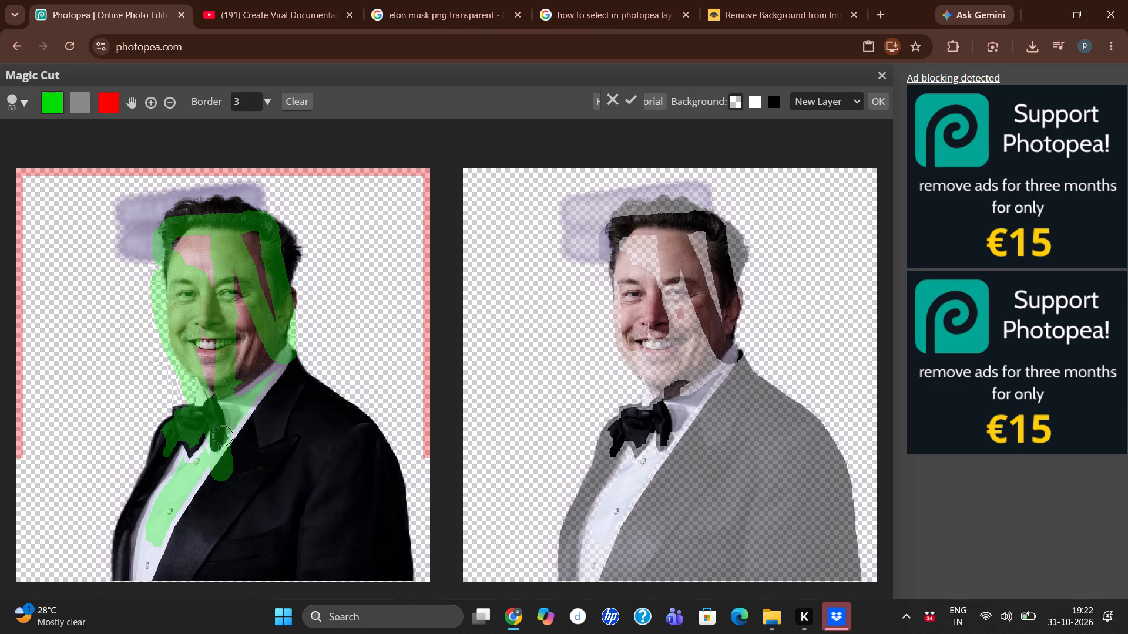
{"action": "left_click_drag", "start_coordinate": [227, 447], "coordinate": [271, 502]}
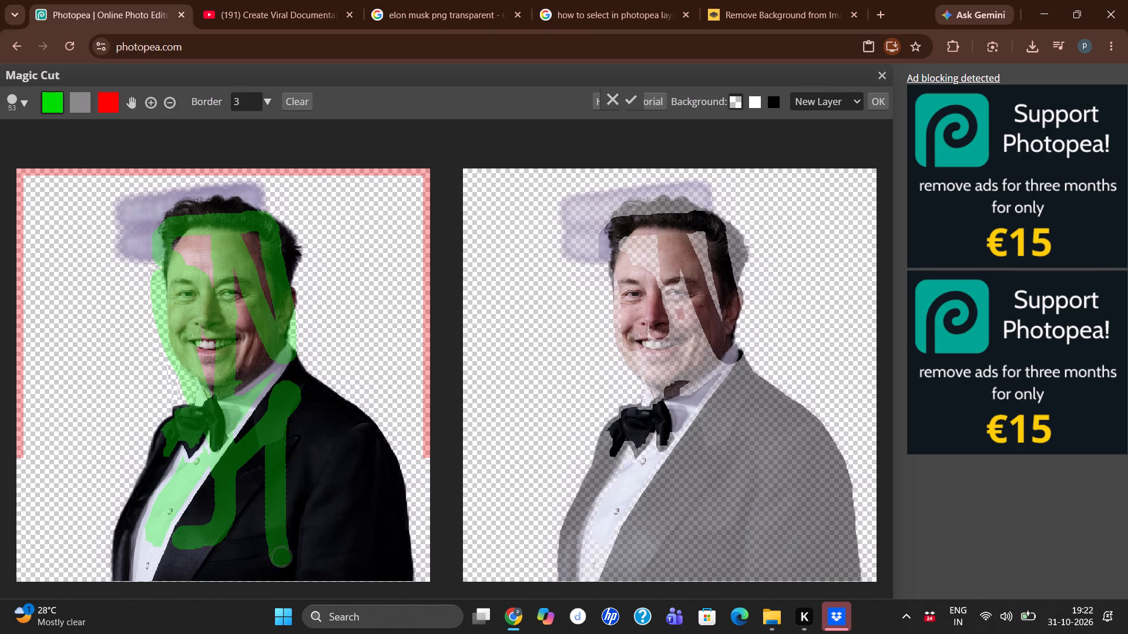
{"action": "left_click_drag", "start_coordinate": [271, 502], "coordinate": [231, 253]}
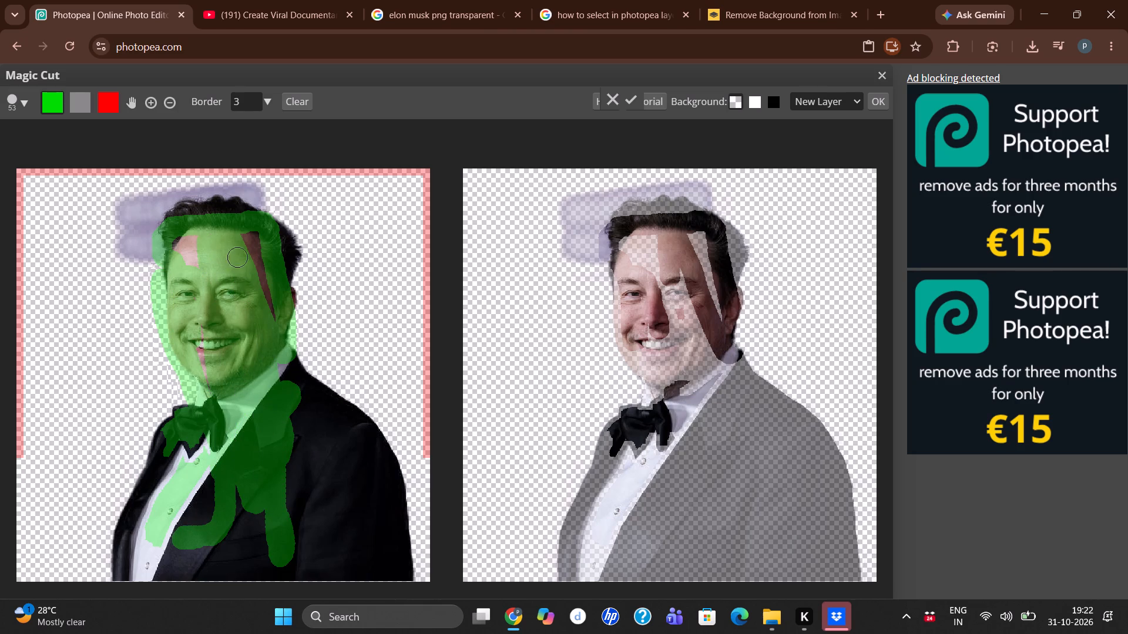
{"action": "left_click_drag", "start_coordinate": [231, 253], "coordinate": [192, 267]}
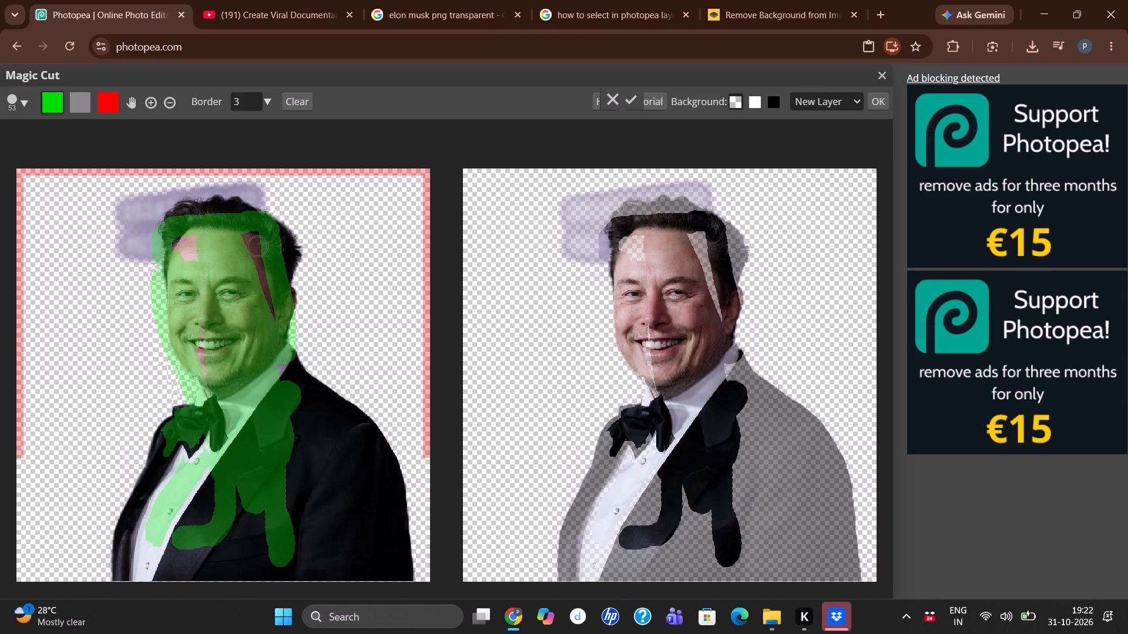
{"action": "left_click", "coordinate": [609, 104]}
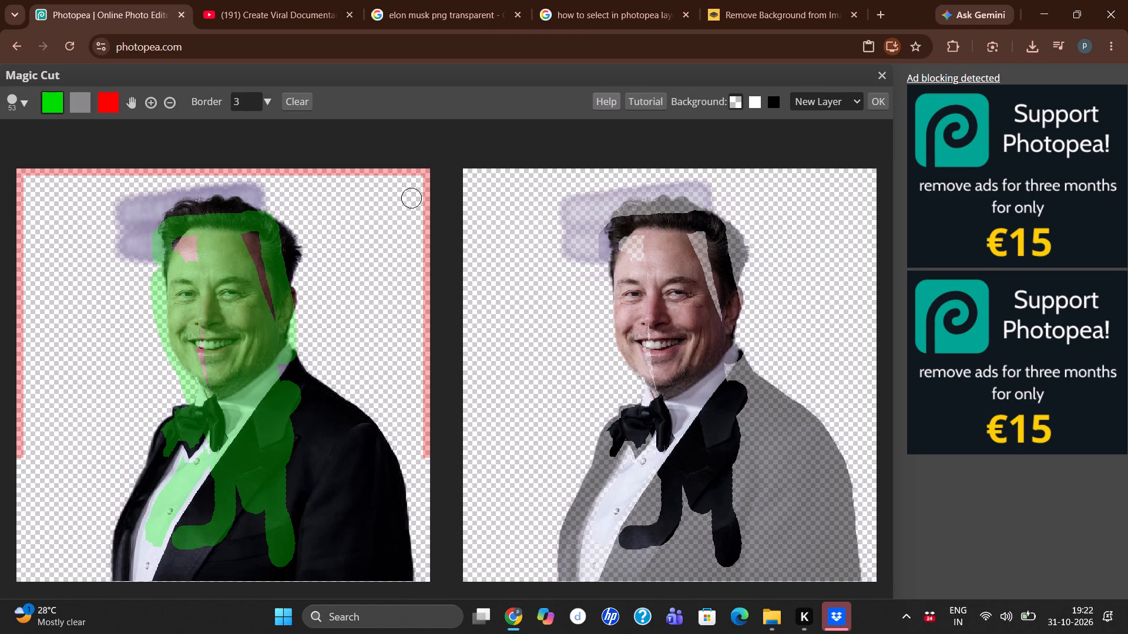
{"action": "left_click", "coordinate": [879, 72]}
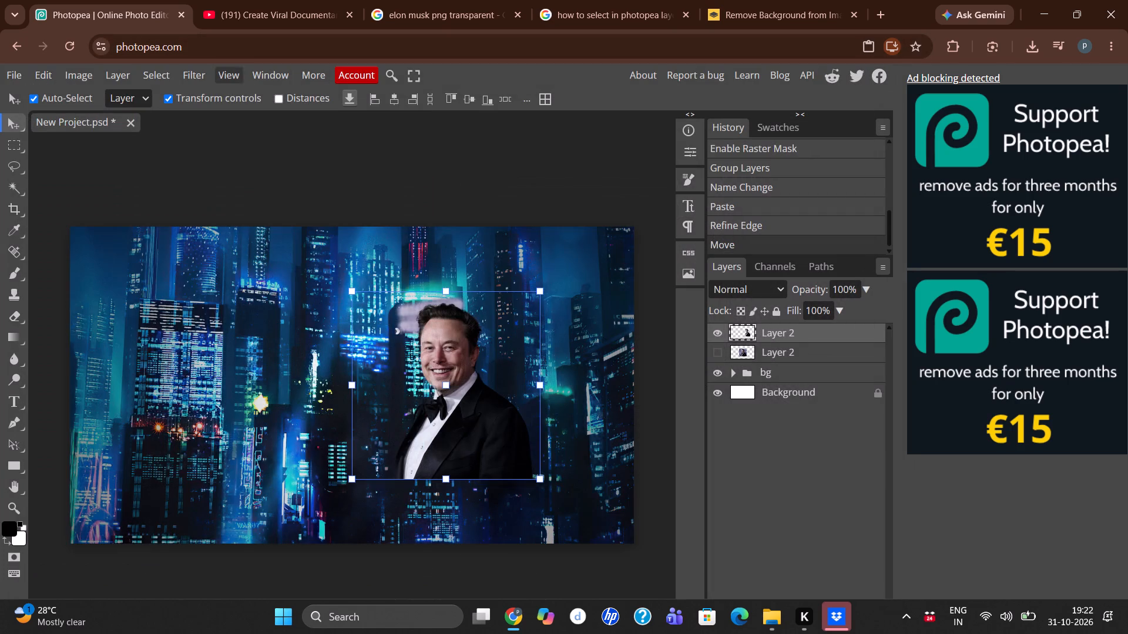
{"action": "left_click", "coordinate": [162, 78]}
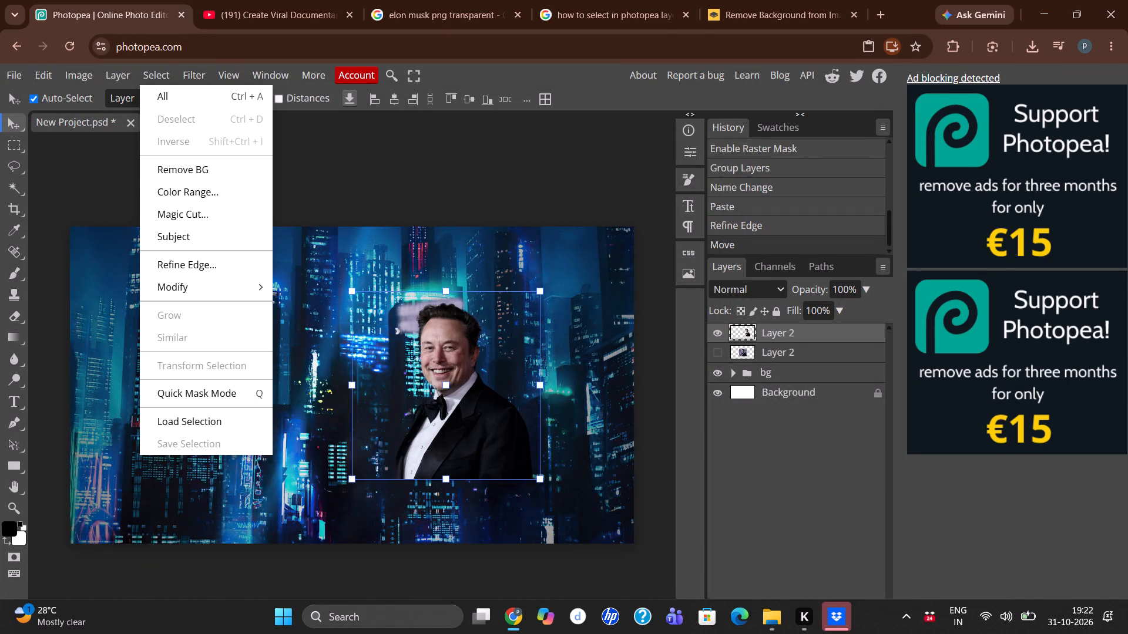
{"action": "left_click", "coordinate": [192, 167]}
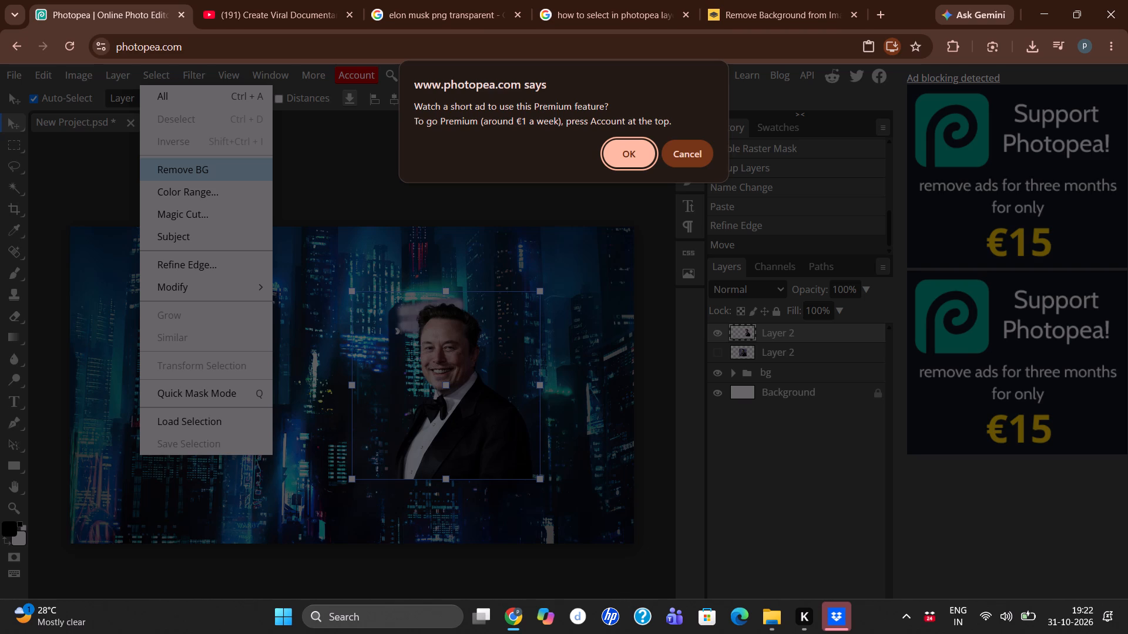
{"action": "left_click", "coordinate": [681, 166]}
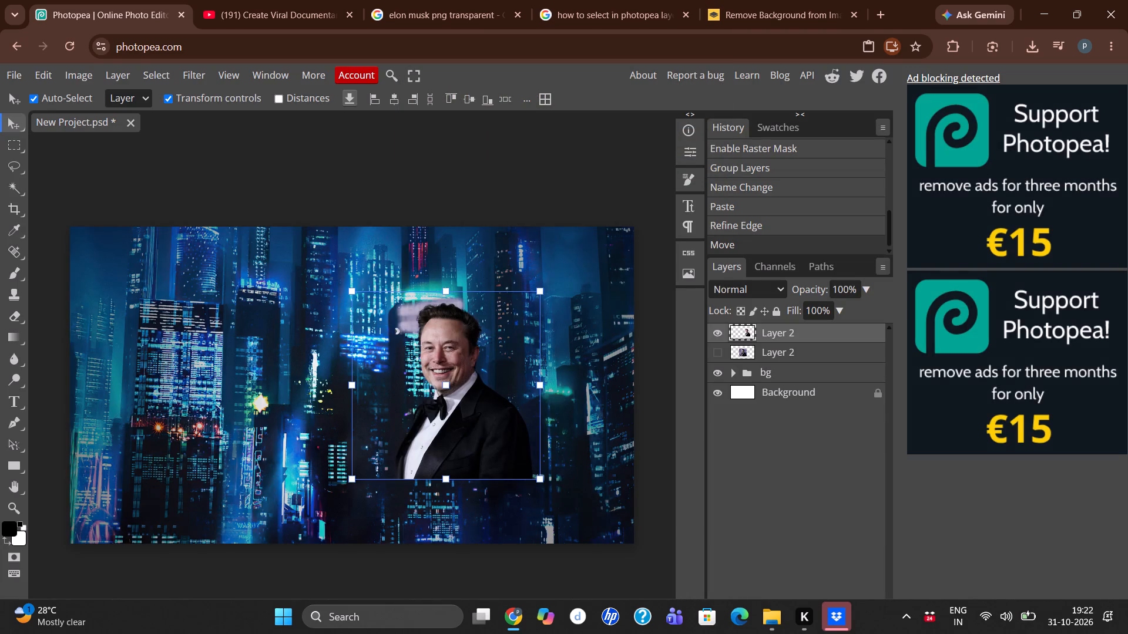
Move the Elon Musk cutout further right and lower over the city background.
{"action": "left_click_drag", "start_coordinate": [453, 394], "coordinate": [509, 428]}
{"action": "left_click", "coordinate": [509, 428]}
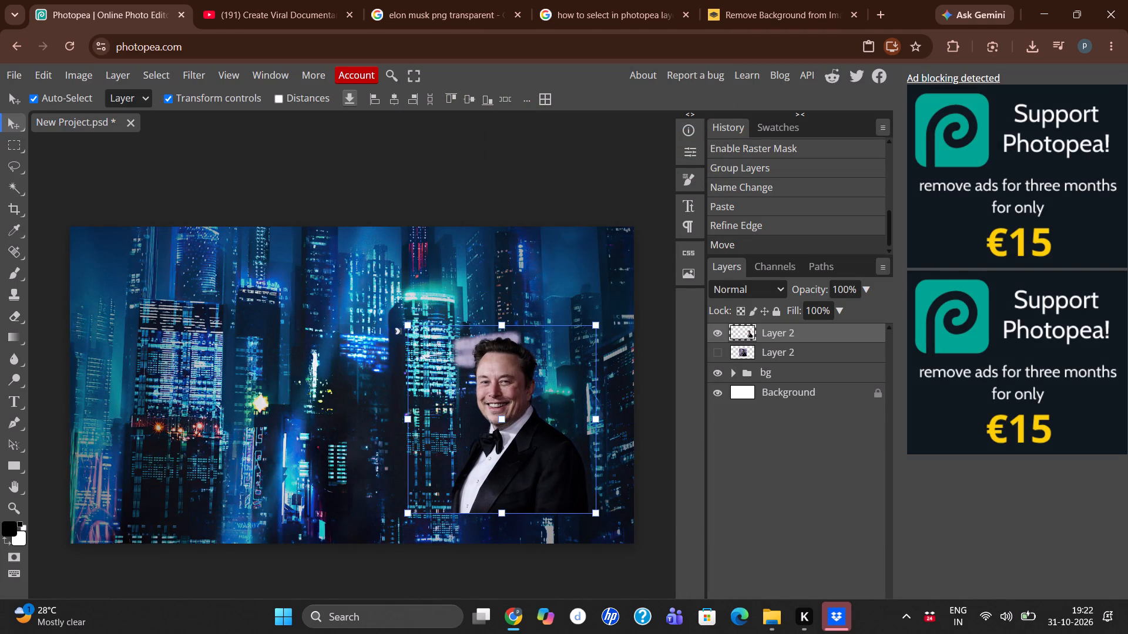
Delete the hidden Layer 2 that holds the original Elon Musk photo.
{"action": "left_click", "coordinate": [740, 353]}
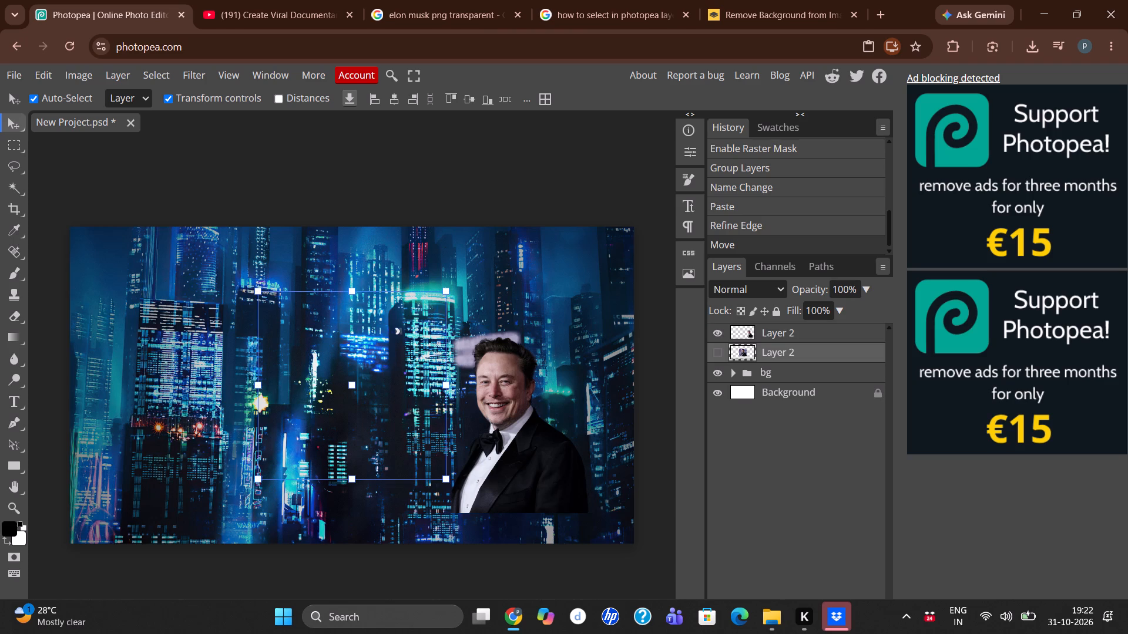
{"action": "right_click", "coordinate": [713, 349]}
{"action": "left_click", "coordinate": [734, 337]}
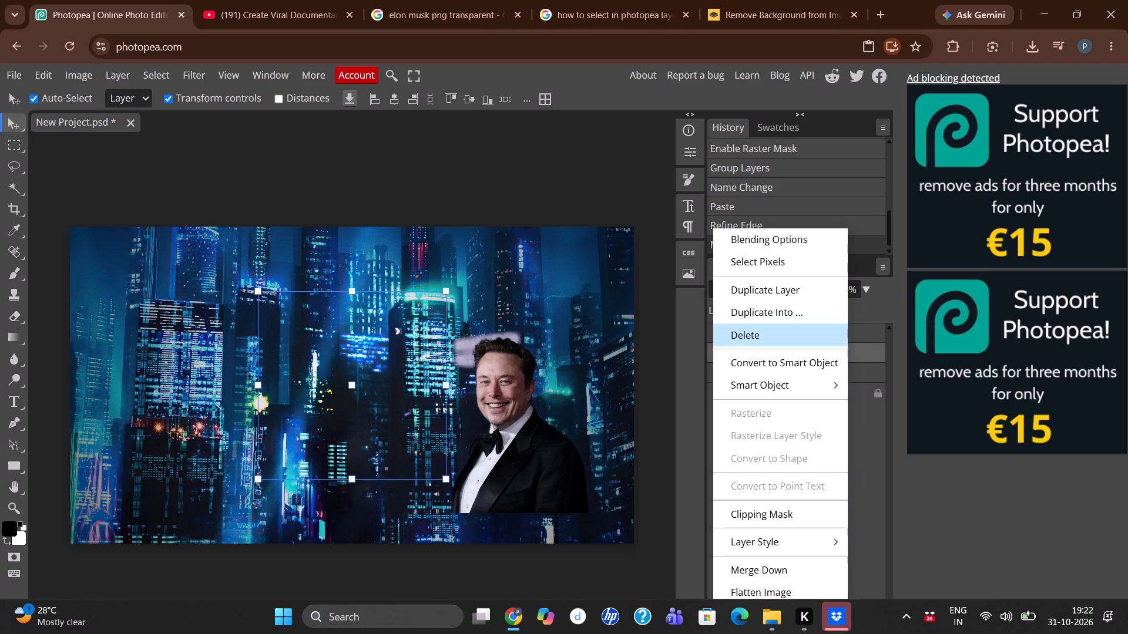
Enlarge the Elon Musk cutout to 154.61% and position it on the canvas's right side at about X 1481 px, Y 601 px.
{"action": "left_click", "coordinate": [535, 436]}
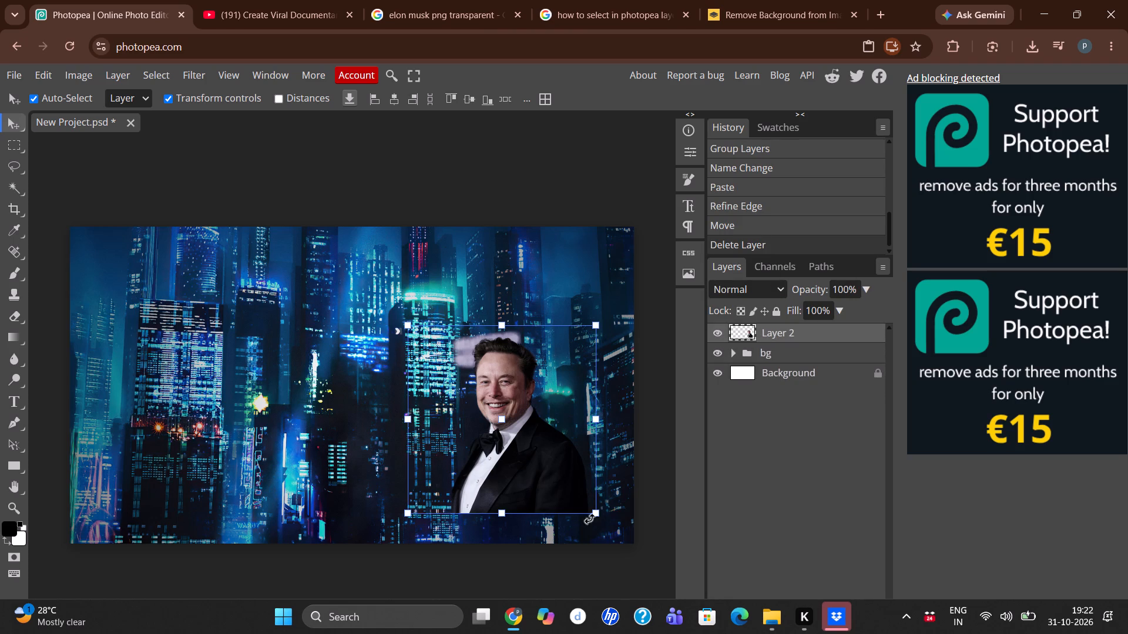
{"action": "left_click_drag", "start_coordinate": [596, 515], "coordinate": [680, 633]}
{"action": "left_click_drag", "start_coordinate": [582, 514], "coordinate": [546, 447]}
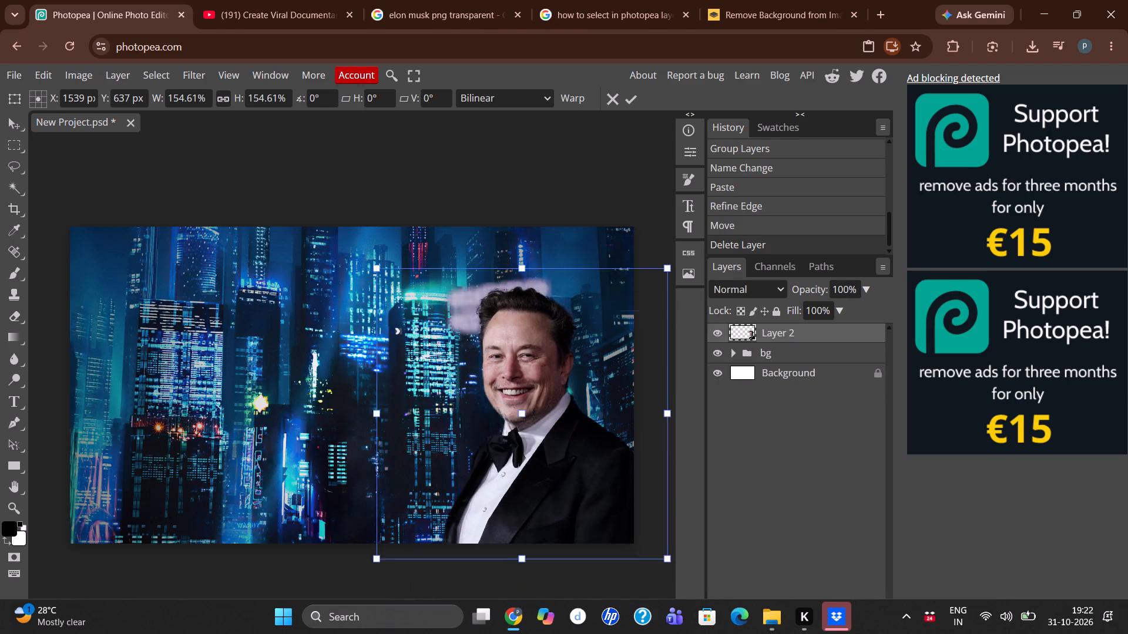
{"action": "left_click_drag", "start_coordinate": [546, 447], "coordinate": [534, 447]}
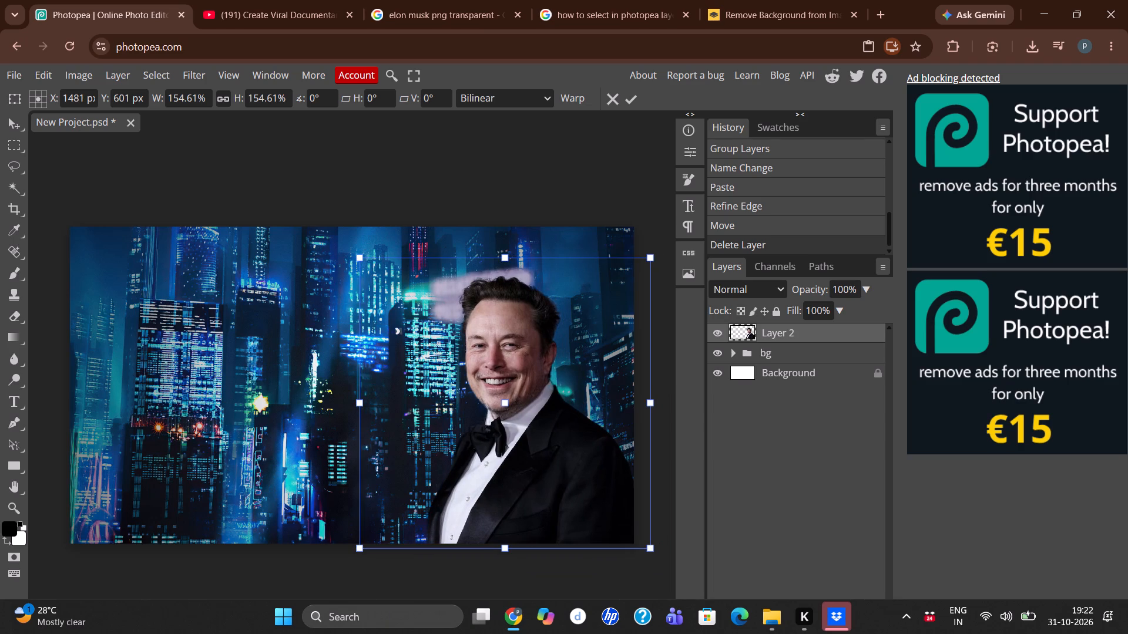
Switch to the YouTube tutorial and skip ahead through the part on the subject's clipped yellow colour fill, blending mode and levels adjustment.
{"action": "left_click_drag", "start_coordinate": [274, 4], "coordinate": [249, 39]}
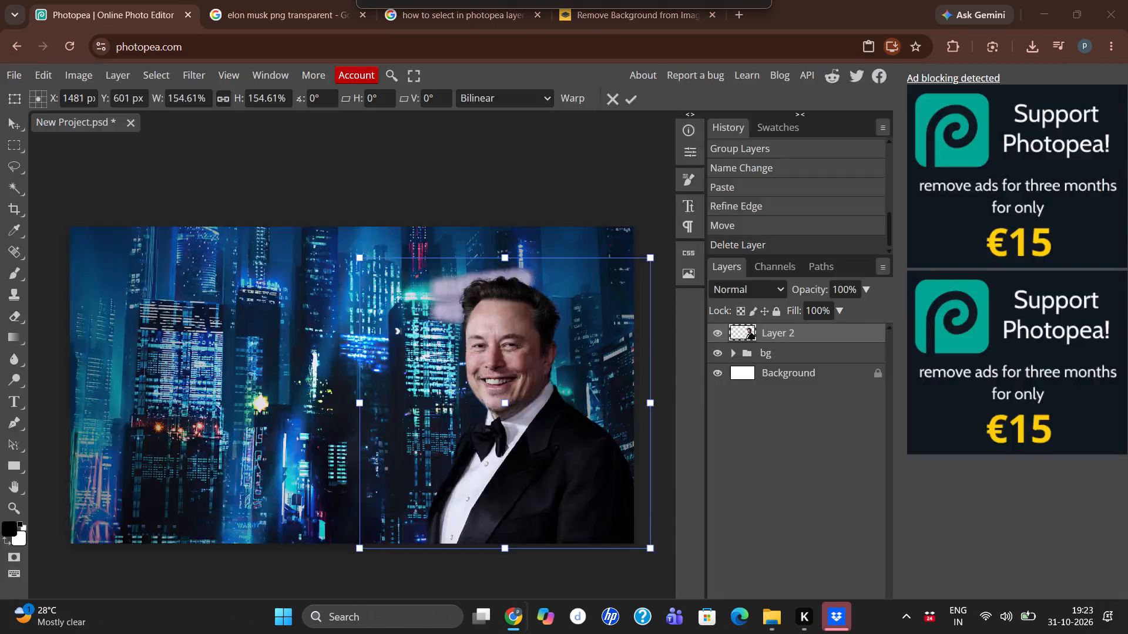
{"action": "left_click_drag", "start_coordinate": [249, 39], "coordinate": [221, 0]}
{"action": "left_click", "coordinate": [291, 271]}
{"action": "key", "text": "Right"}
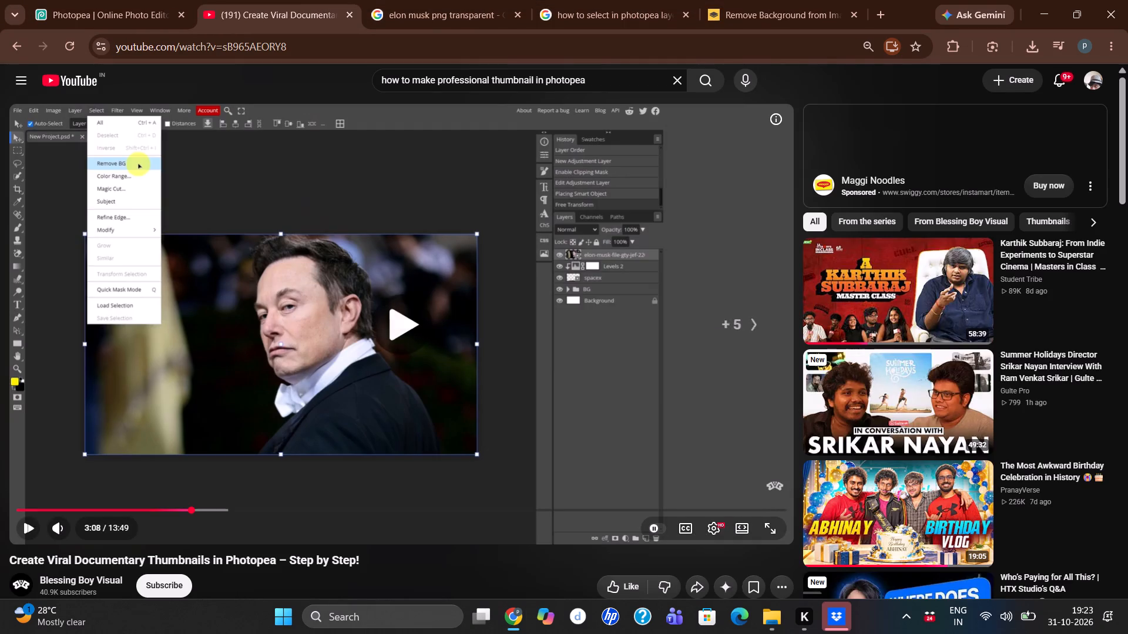
{"action": "key", "text": "Right"}
{"action": "key", "text": "Right"}
{"action": "key", "text": "Right"}
{"action": "key", "text": "Right"}
{"action": "key", "text": "Right"}
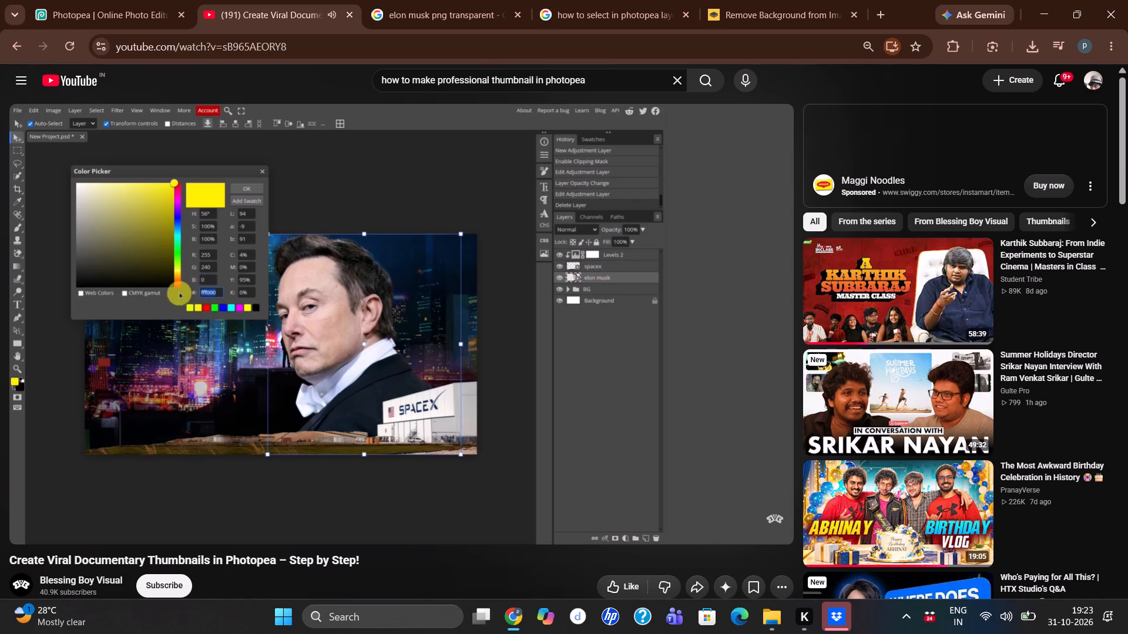
{"action": "key", "text": "Right"}
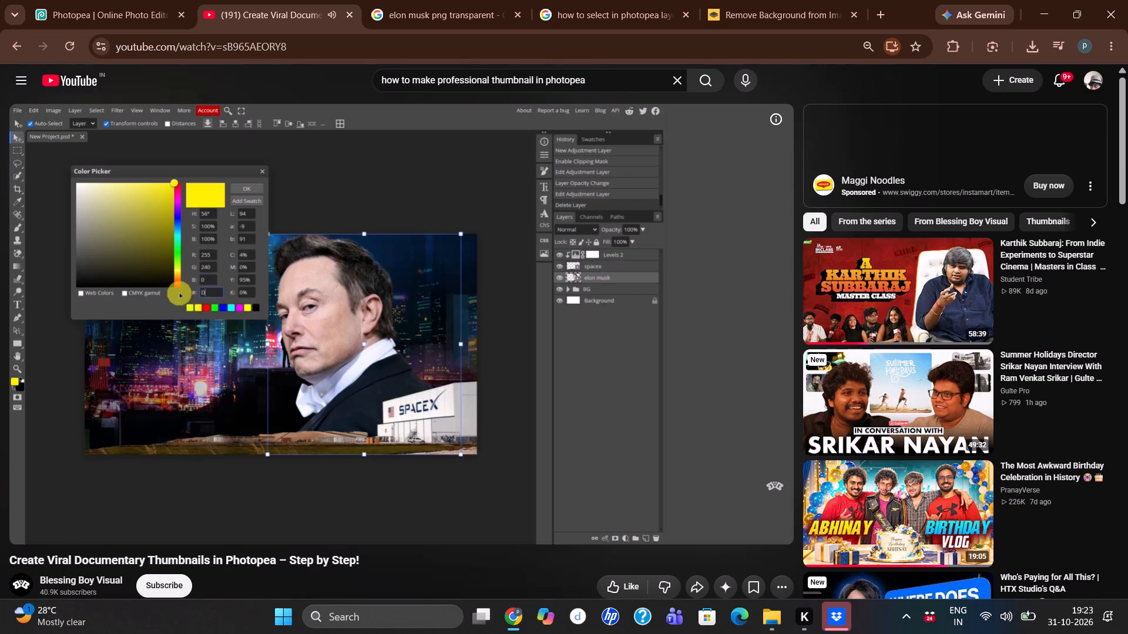
{"action": "key", "text": "Right"}
{"action": "key", "text": "Right"}
{"action": "key", "text": "Right"}
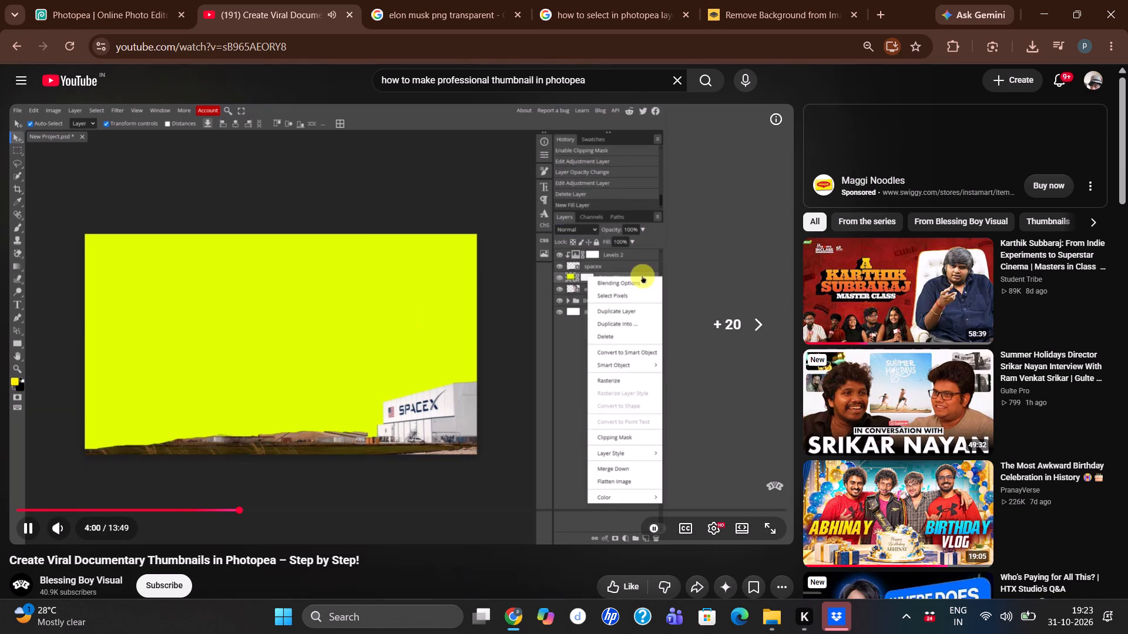
{"action": "key", "text": "Right"}
{"action": "key", "text": "Right"}
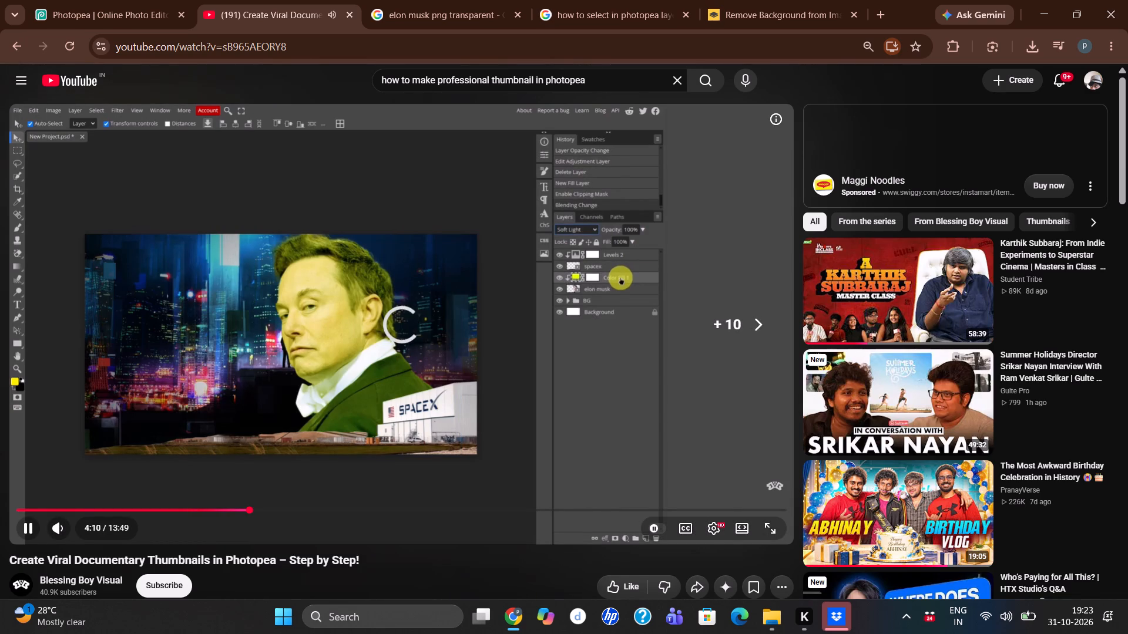
{"action": "key", "text": "Right"}
{"action": "key", "text": "Right"}
{"action": "key", "text": "Right"}
{"action": "key", "text": "Right"}
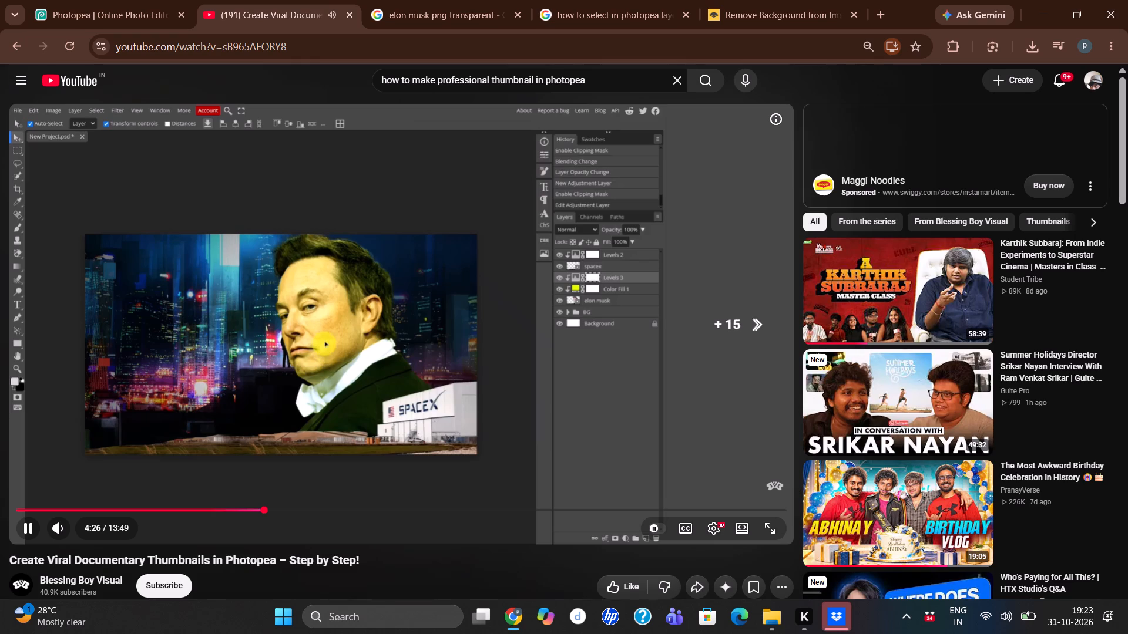
{"action": "key", "text": "Right"}
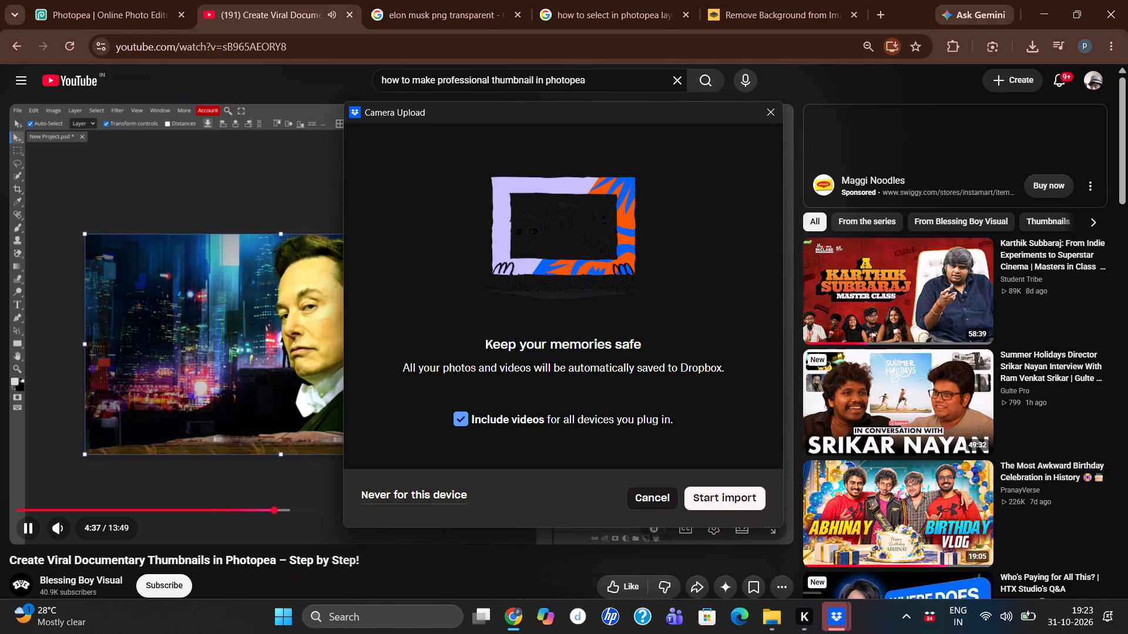
Dismiss the Dropbox Camera Upload prompt without importing anything.
{"action": "left_click", "coordinate": [771, 105]}
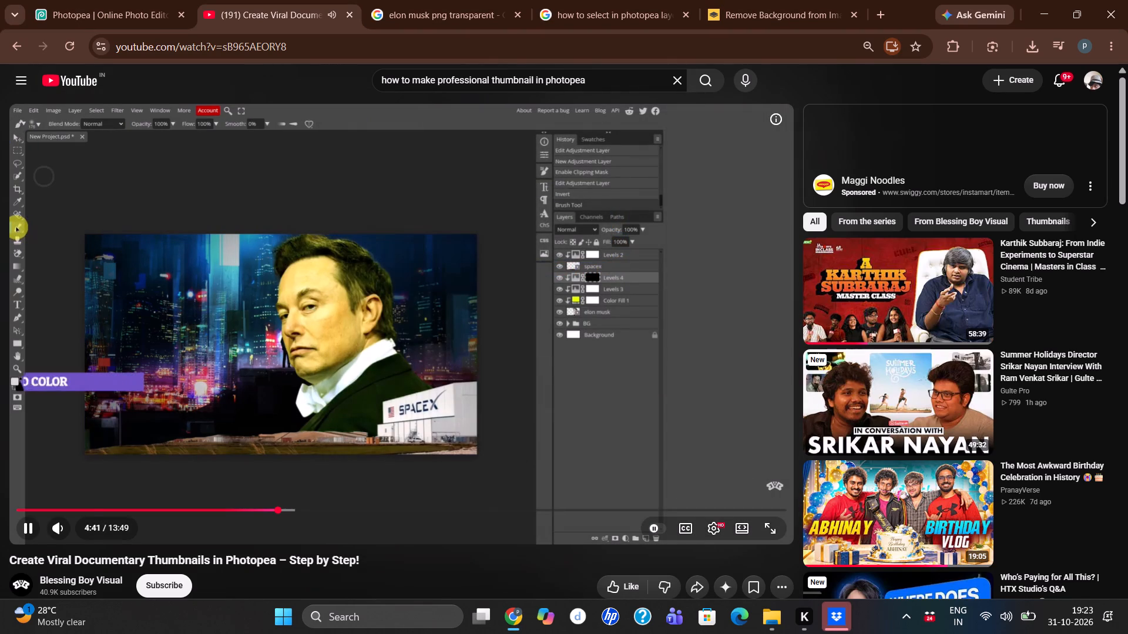
Skip ahead in the tutorial through the levels mask brushing, the second Elon Musk cutout's placement and its blue colour fill.
{"action": "key", "text": "Right"}
{"action": "key", "text": "Right"}
{"action": "key", "text": "Right"}
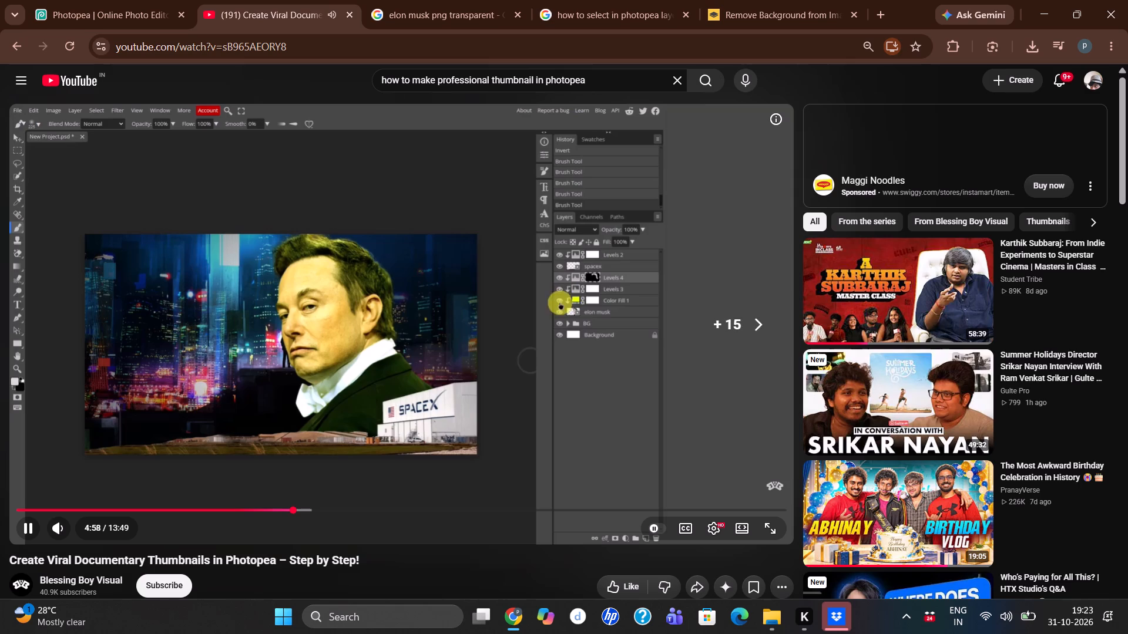
{"action": "key", "text": "Right"}
{"action": "key", "text": "Right"}
{"action": "key", "text": "Right"}
{"action": "key", "text": "Right"}
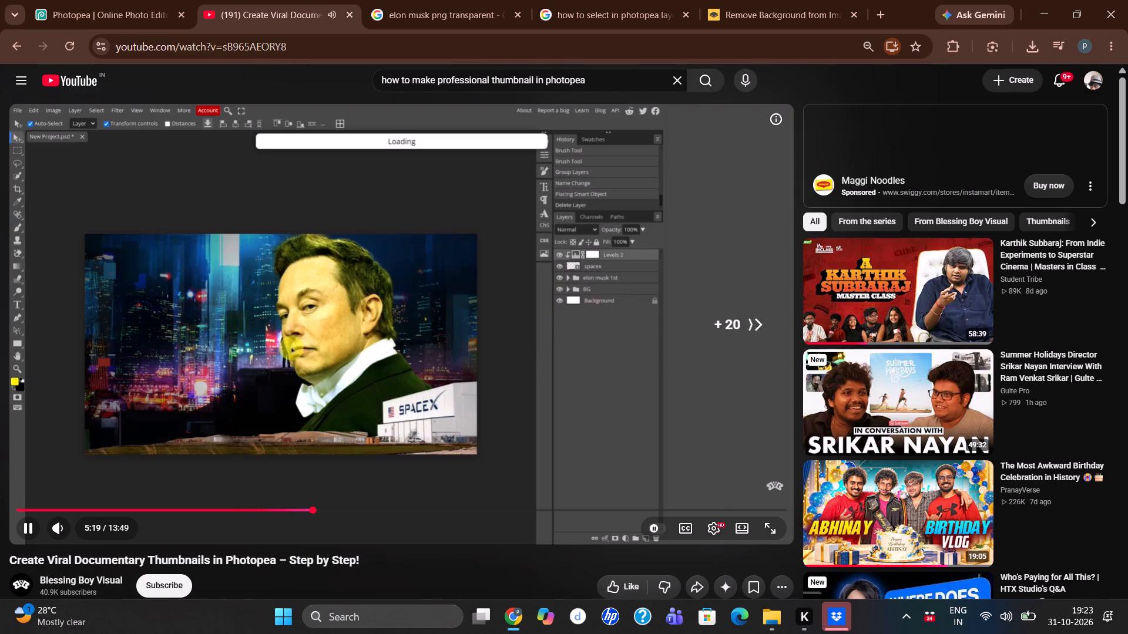
{"action": "key", "text": "Right"}
{"action": "key", "text": "Right"}
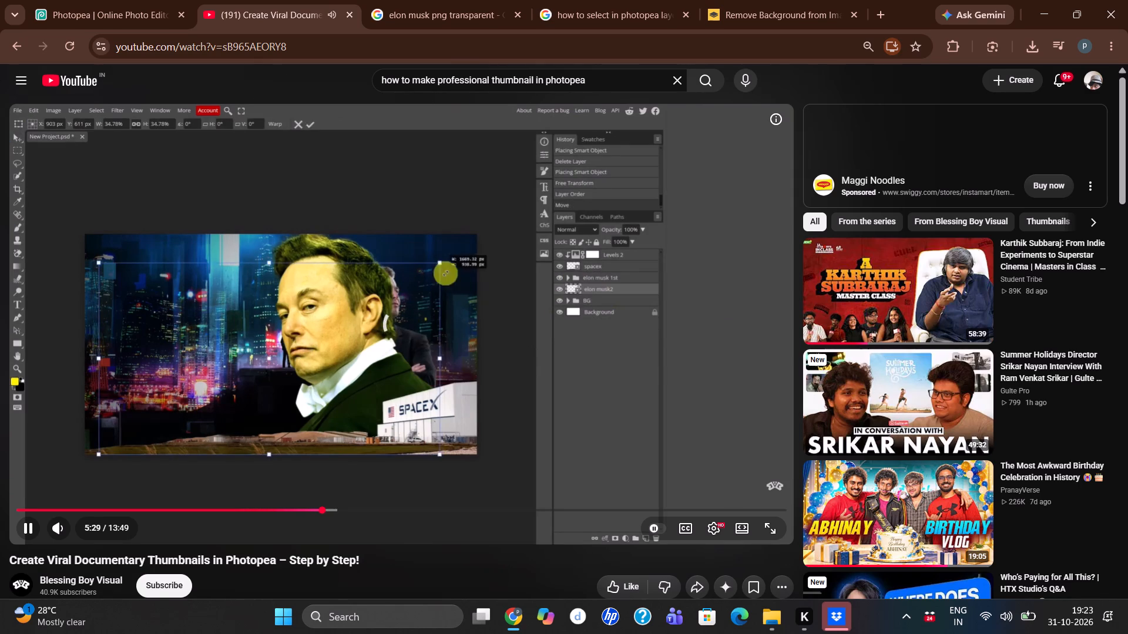
{"action": "key", "text": "Right"}
{"action": "key", "text": "Right"}
{"action": "key", "text": "Right"}
{"action": "key", "text": "Right"}
{"action": "key", "text": "Right"}
{"action": "key", "text": "Right"}
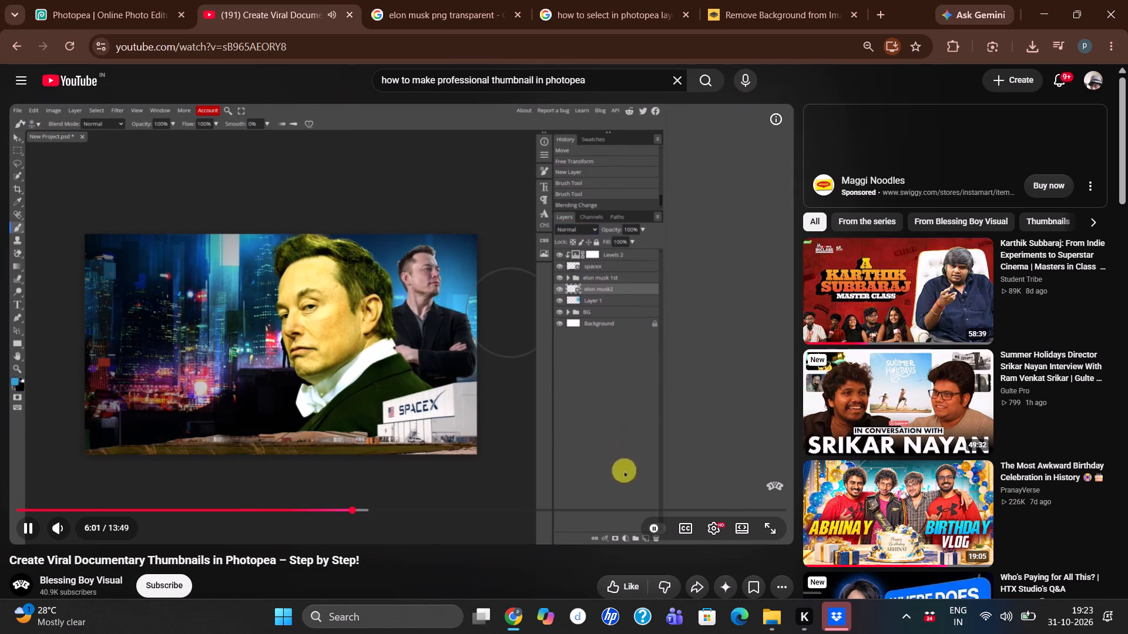
{"action": "key", "text": "Right"}
{"action": "key", "text": "Right"}
{"action": "key", "text": "Right"}
{"action": "key", "text": "Right"}
{"action": "key", "text": "Right"}
{"action": "key", "text": "Right"}
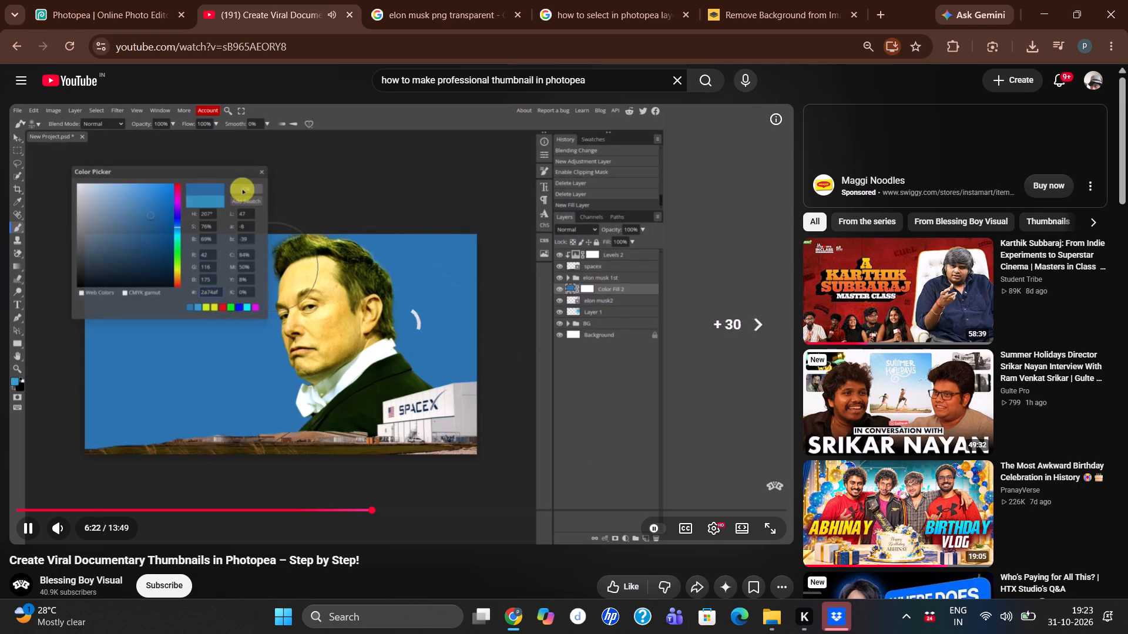
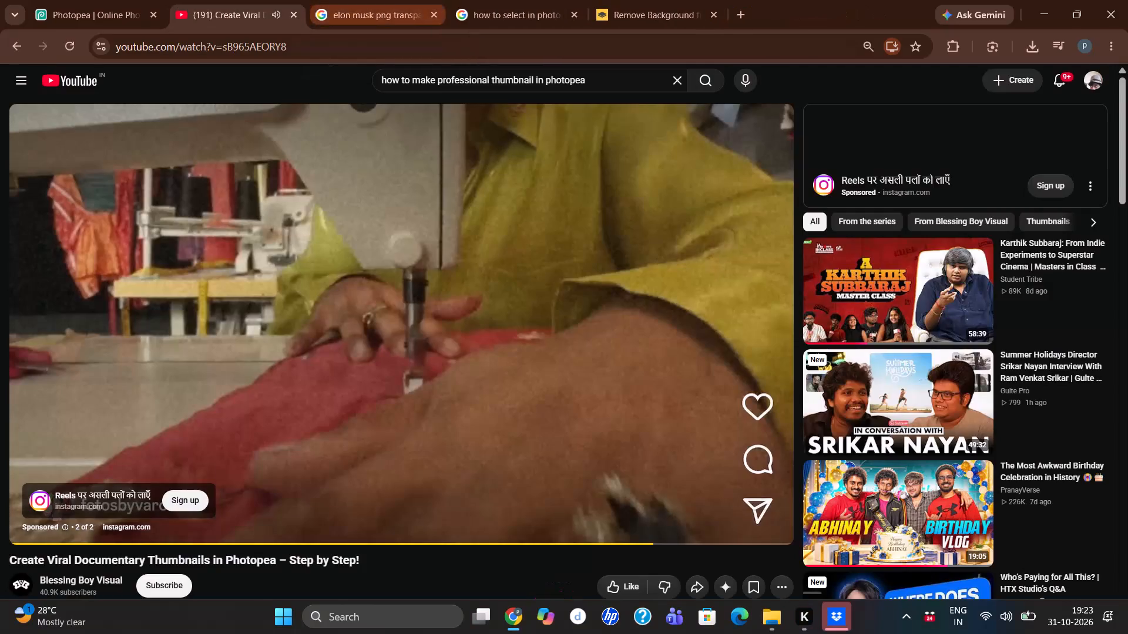
Skip the sponsored advertisement to resume playback of the documentary thumbnail tutorial.
{"action": "left_click", "coordinate": [682, 436]}
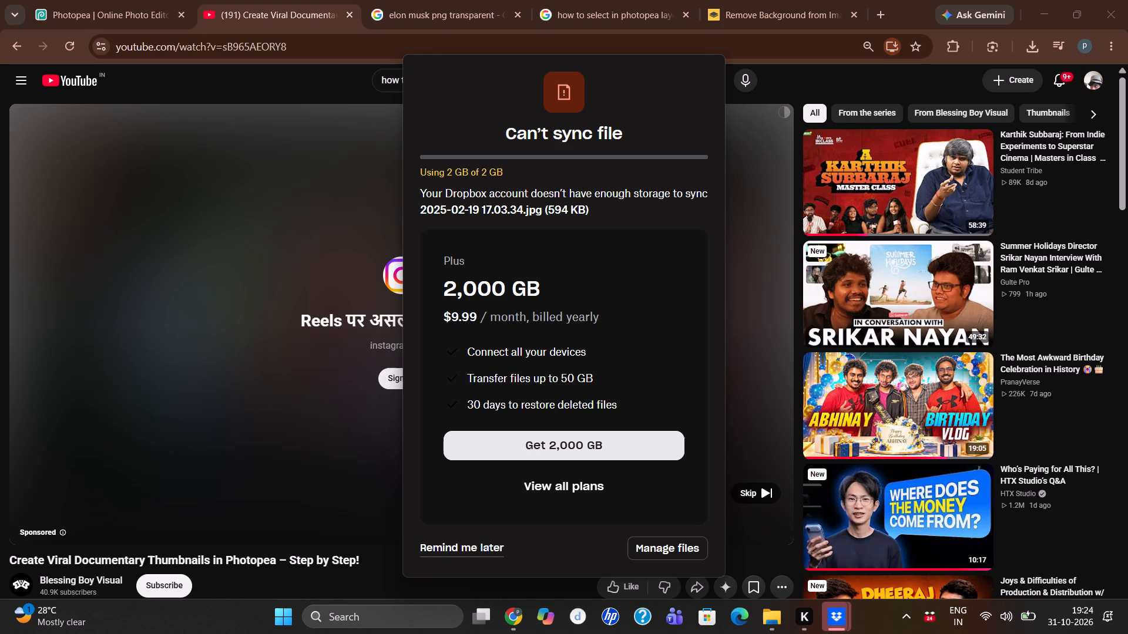
{"action": "left_click", "coordinate": [775, 501]}
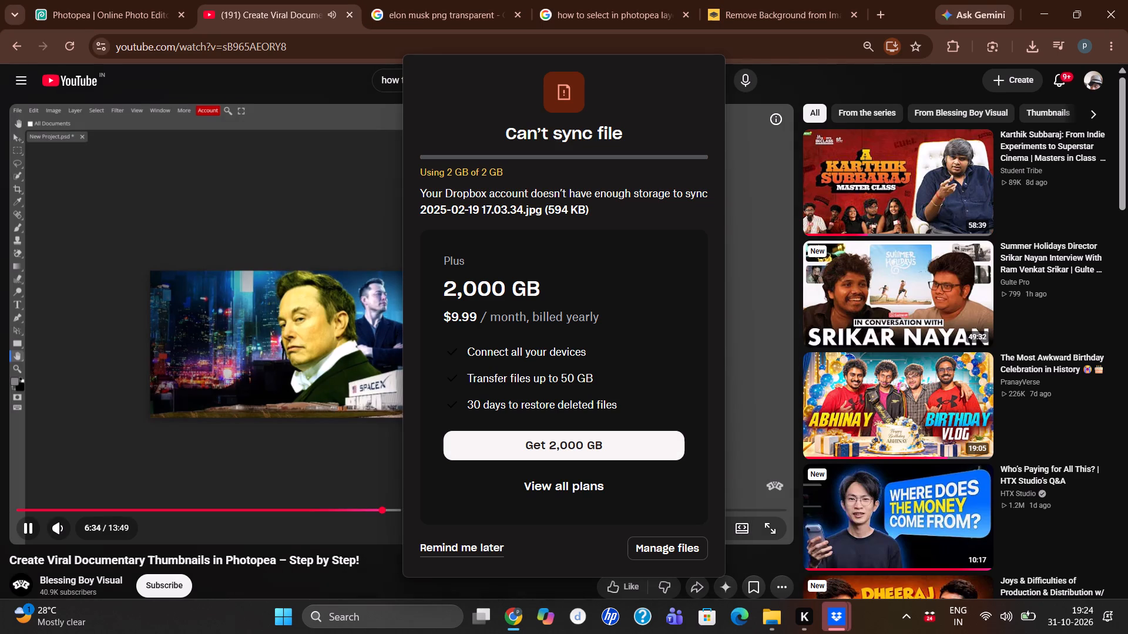
Postpone the Dropbox storage upgrade prompt and pause the tutorial video at the second subject's clipped colour fill layer.
{"action": "left_click", "coordinate": [350, 410]}
{"action": "left_click", "coordinate": [350, 410]}
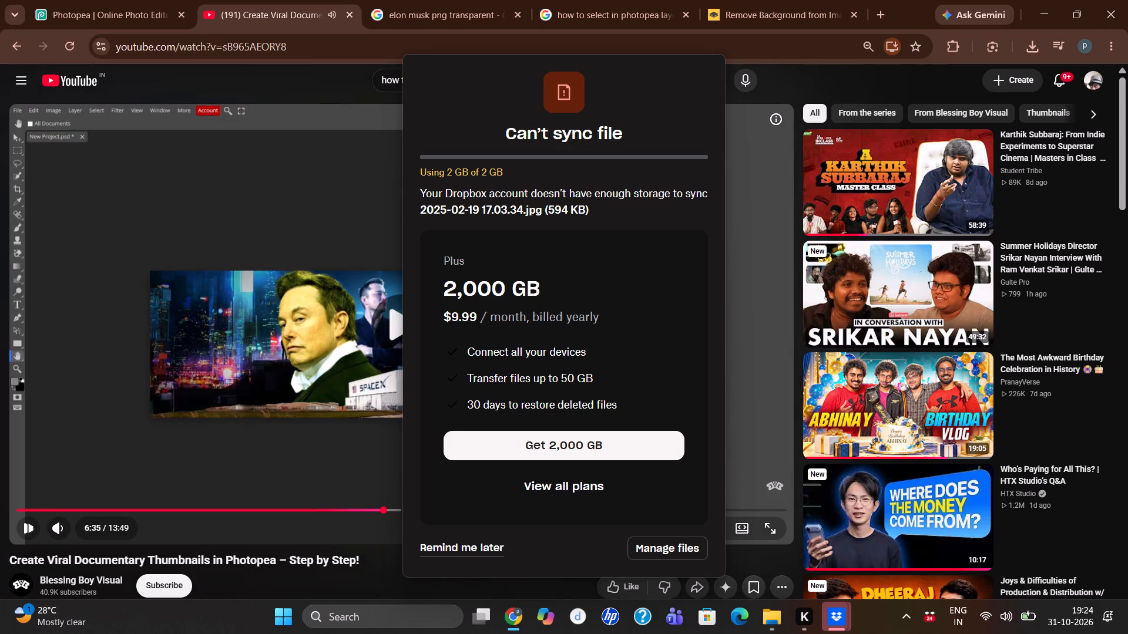
{"action": "left_click", "coordinate": [490, 554]}
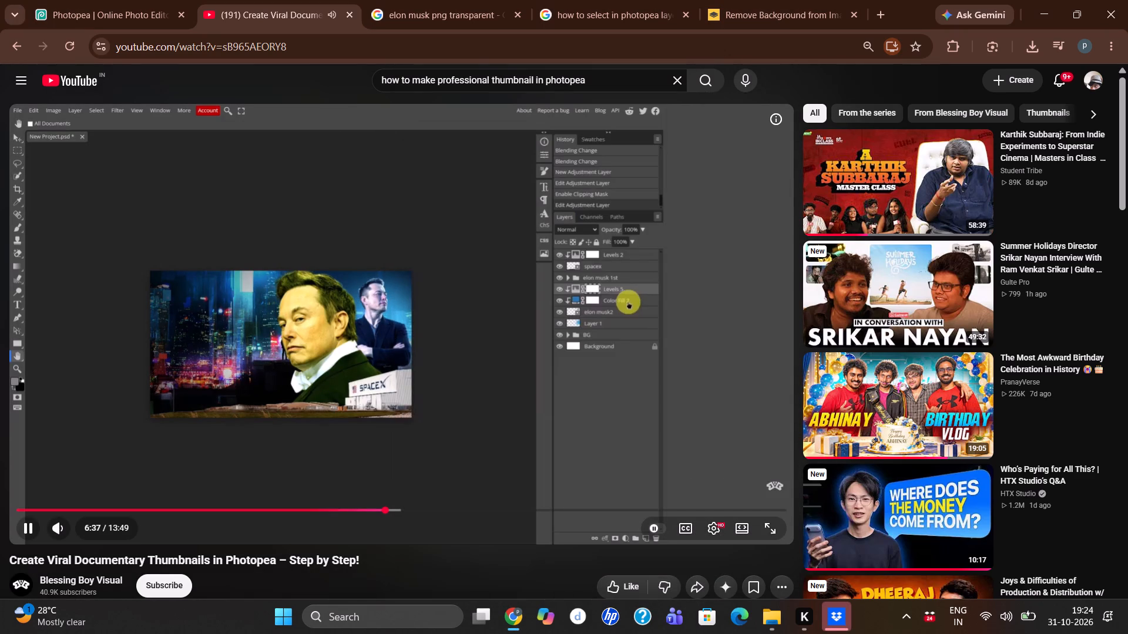
{"action": "left_click", "coordinate": [411, 441]}
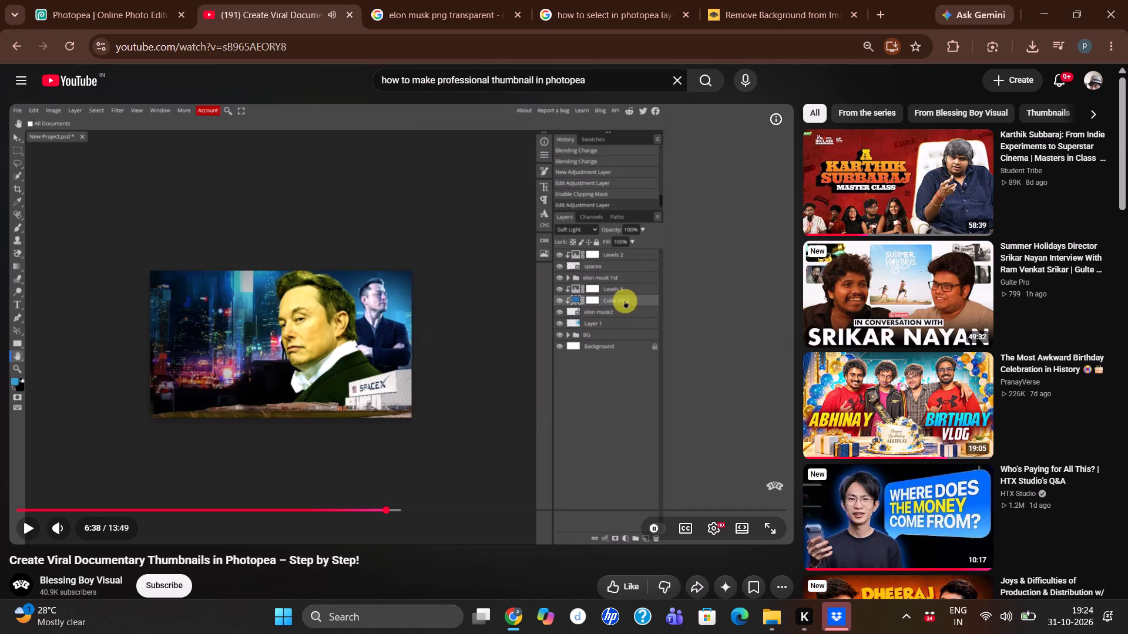